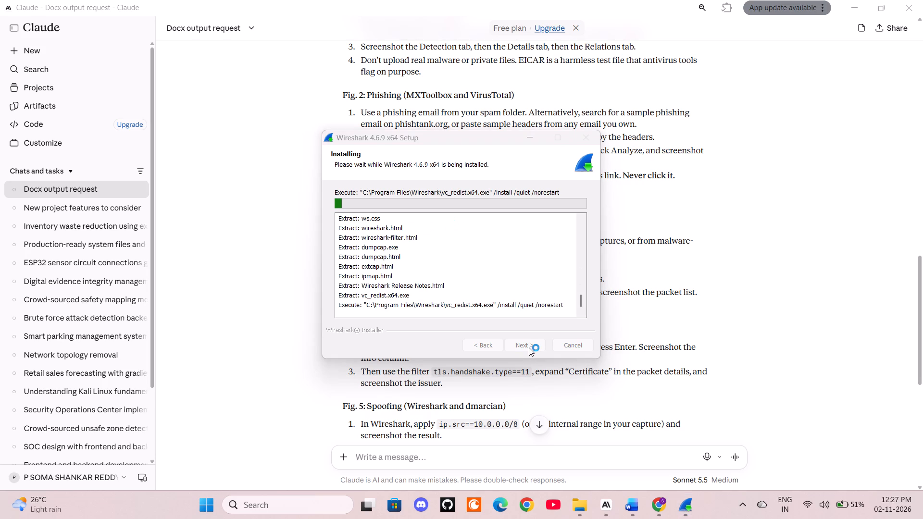
left_click(610, 515)
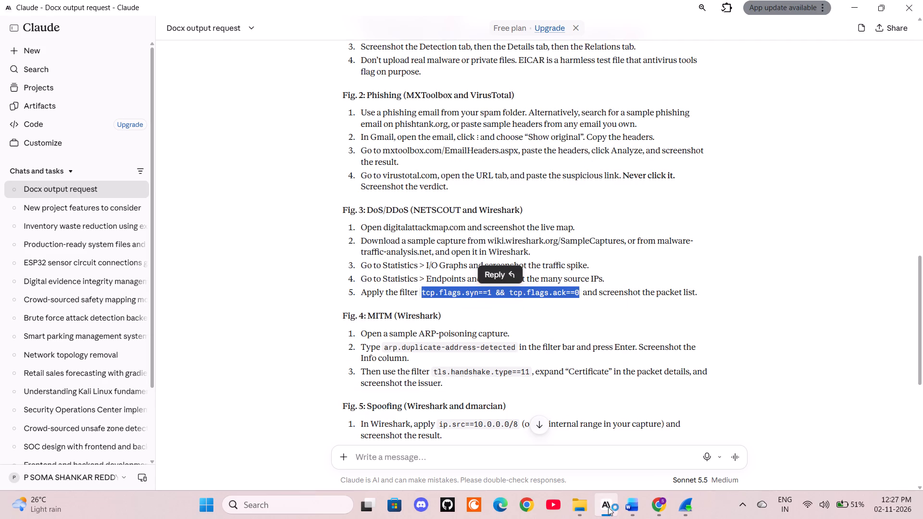
left_click(373, 336)
scroll(347, 345, "down", 2)
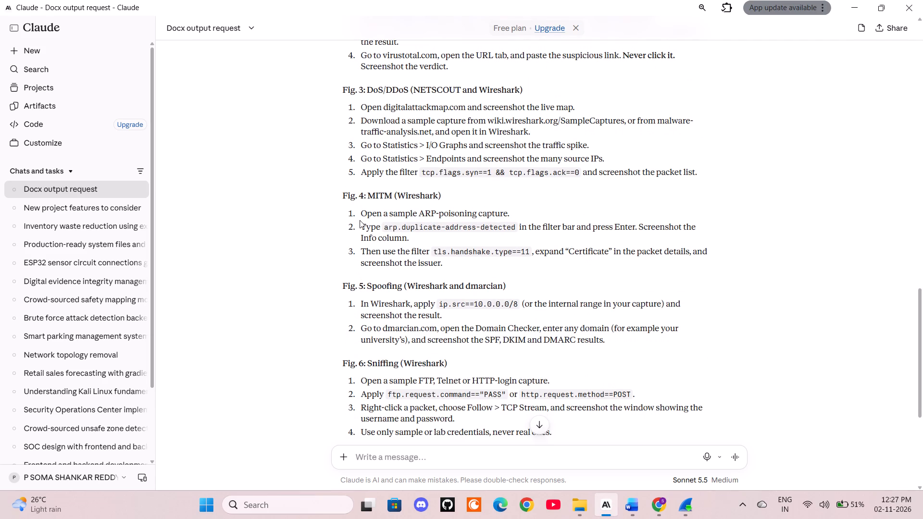
left_click_drag(359, 219, 476, 204)
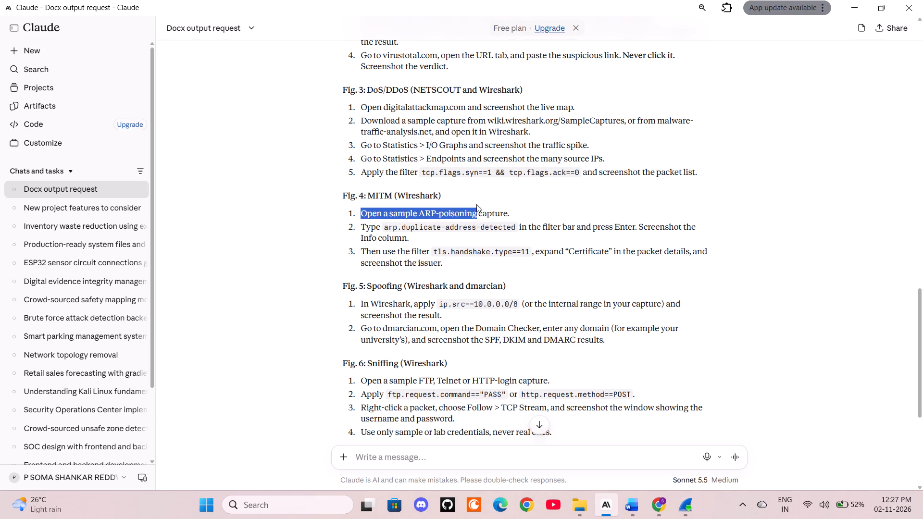
left_click_drag(476, 204, 509, 210)
left_click(550, 202)
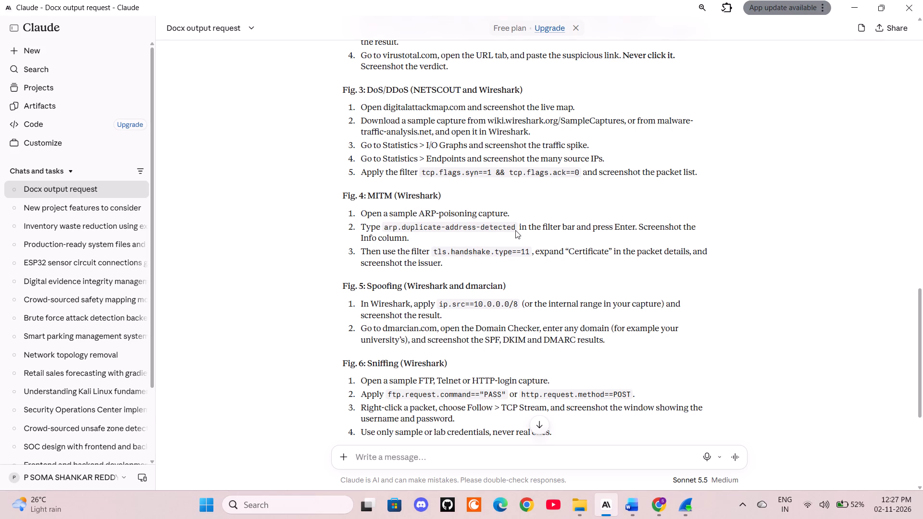
left_click_drag(523, 227, 730, 227)
left_click(730, 227)
left_click_drag(343, 190, 476, 261)
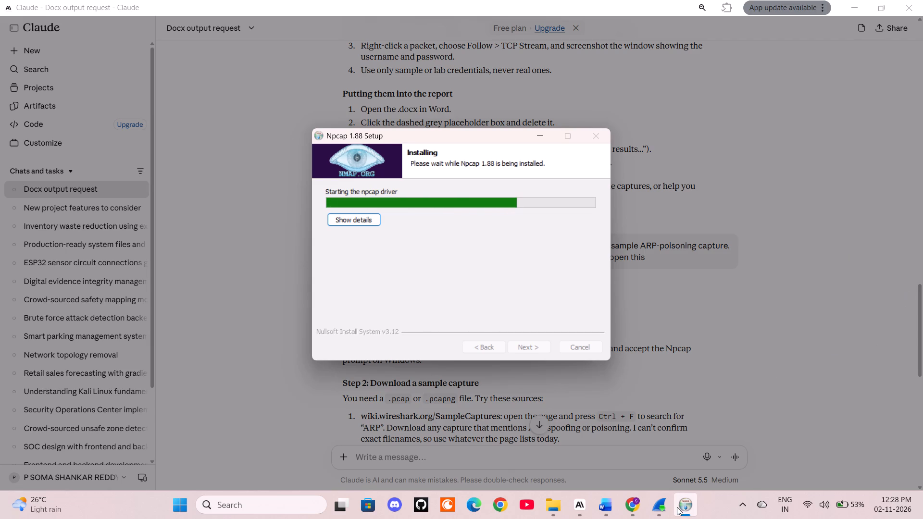
left_click(661, 505)
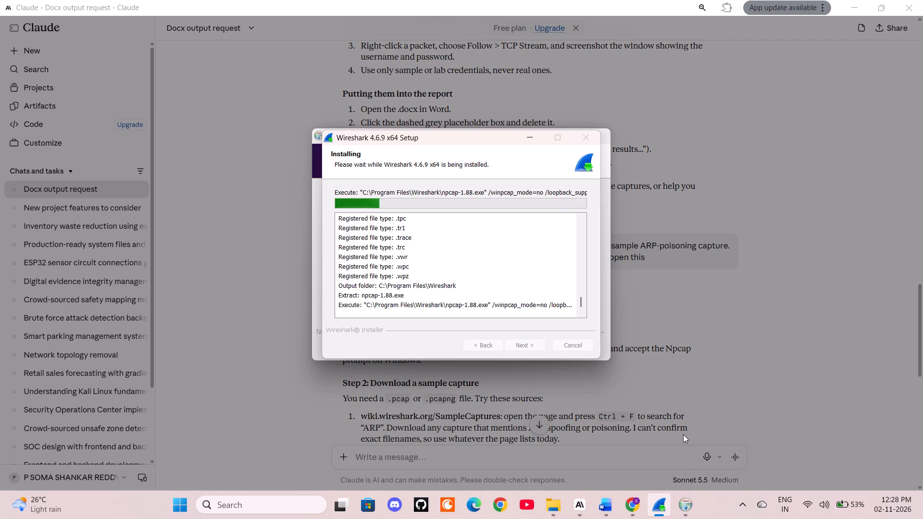
left_click(676, 510)
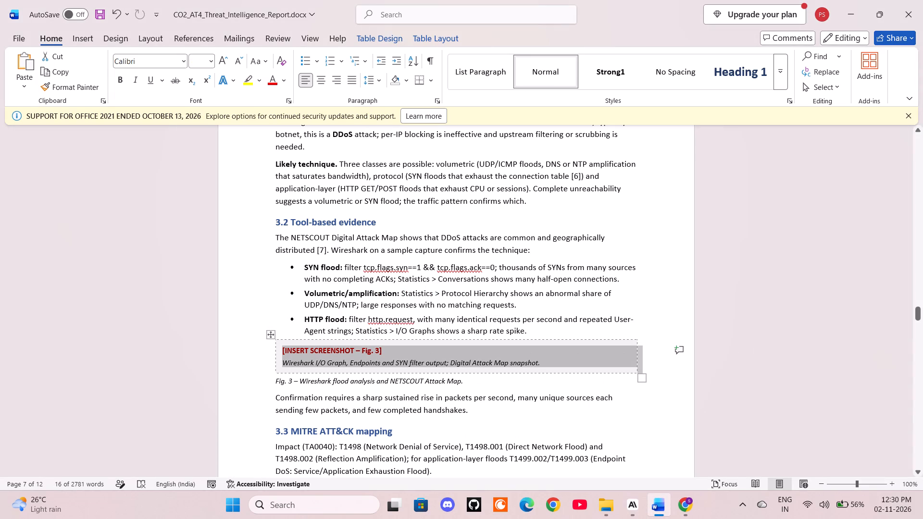
key("BackSpace")
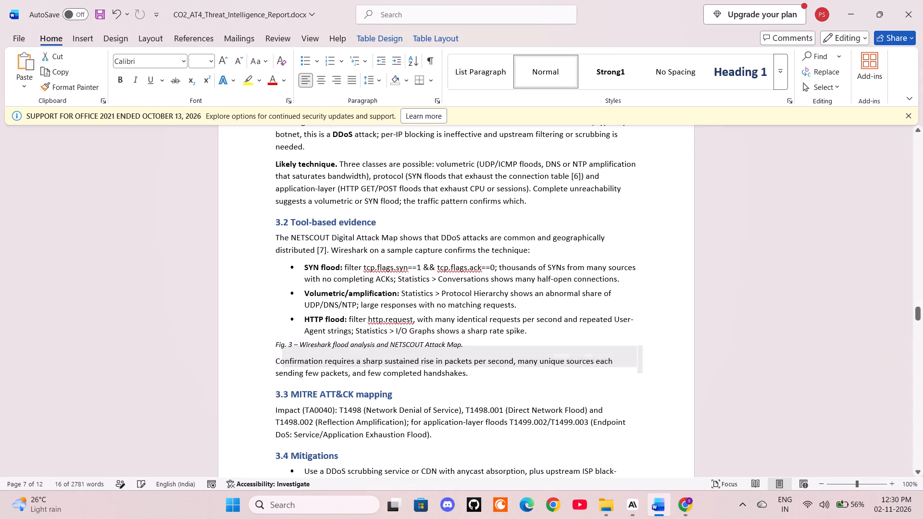
Insert the I/O Graphs picture Screenshot 2026-11-02 122559.png from the Screenshots folder directly above the Fig. 3 caption.
left_click(78, 36)
left_click(128, 64)
left_click(141, 121)
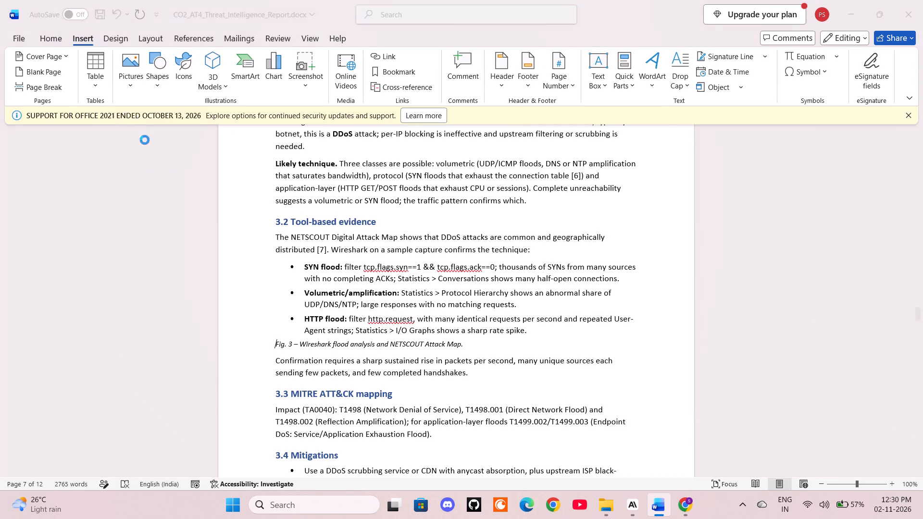
scroll(225, 200, "down", 20)
scroll(225, 200, "down", 1)
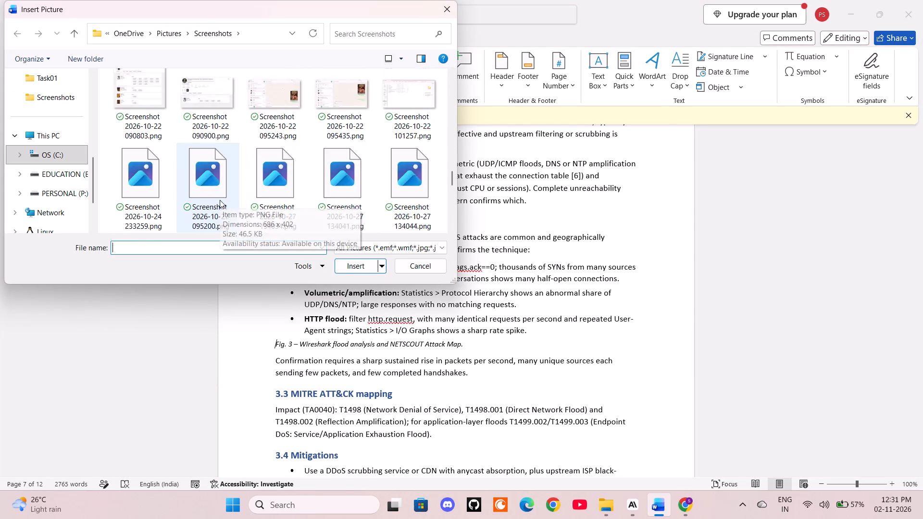
scroll(220, 200, "down", 15)
scroll(217, 203, "down", 7)
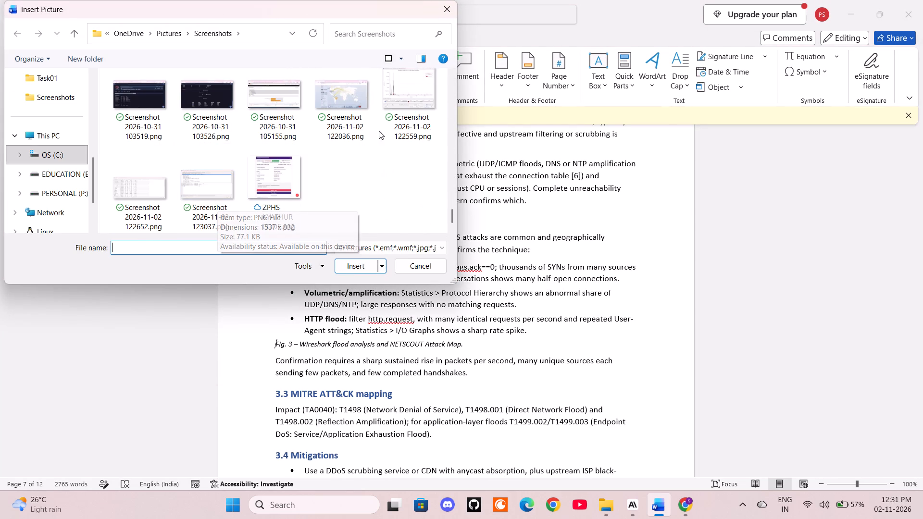
left_click(422, 99)
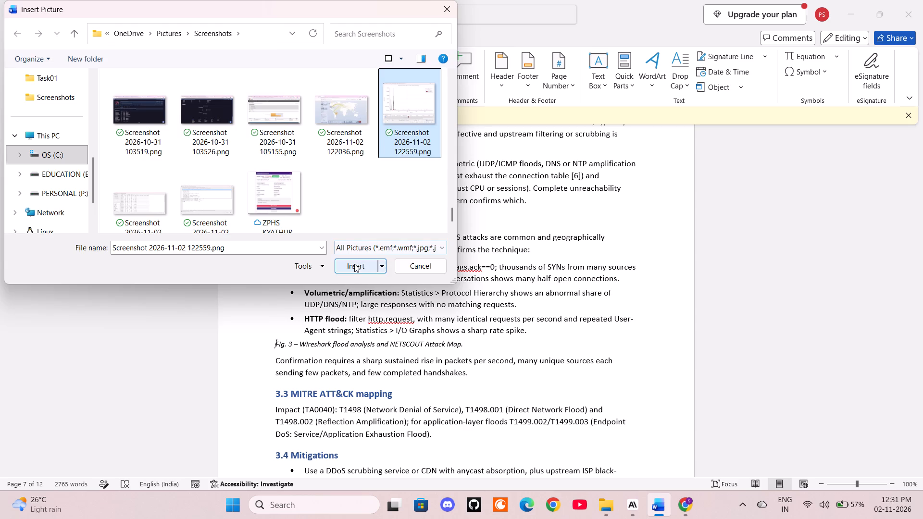
left_click(354, 264)
Insert the Endpoints picture Screenshot 2026-11-02 122652.png between the I/O Graphs picture and the Fig. 3 caption.
scroll(380, 321, "down", 5)
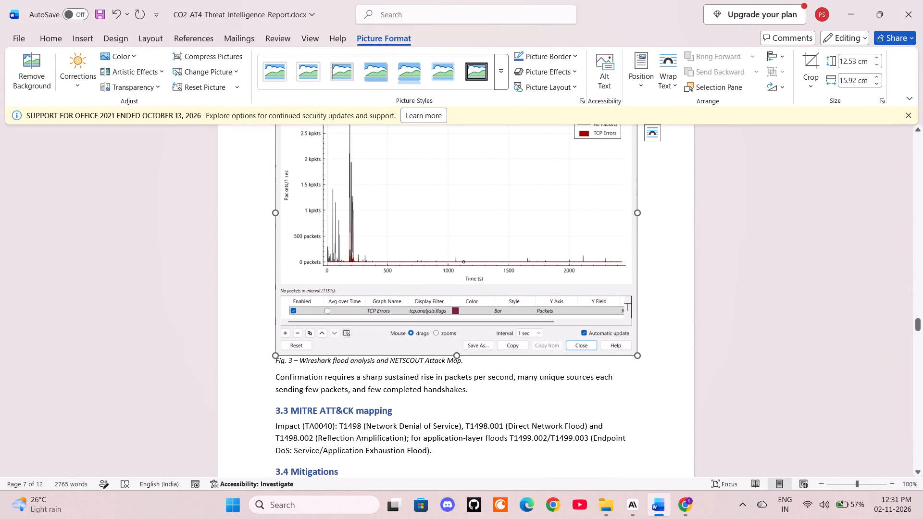
left_click(650, 346)
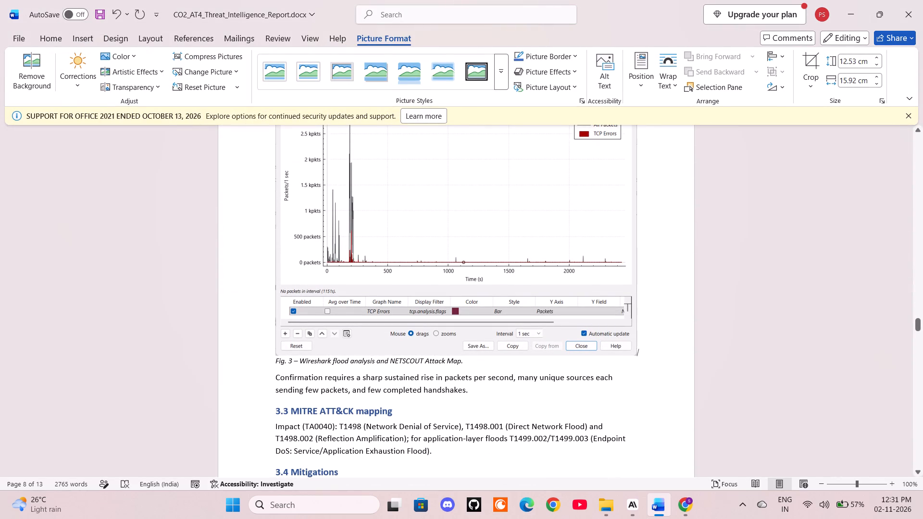
left_click(274, 359)
left_click(82, 43)
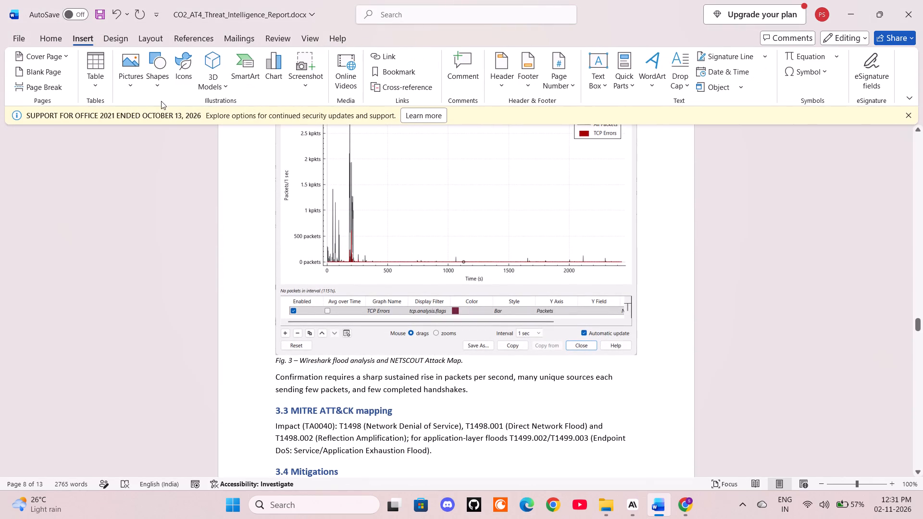
left_click(127, 78)
left_click(131, 126)
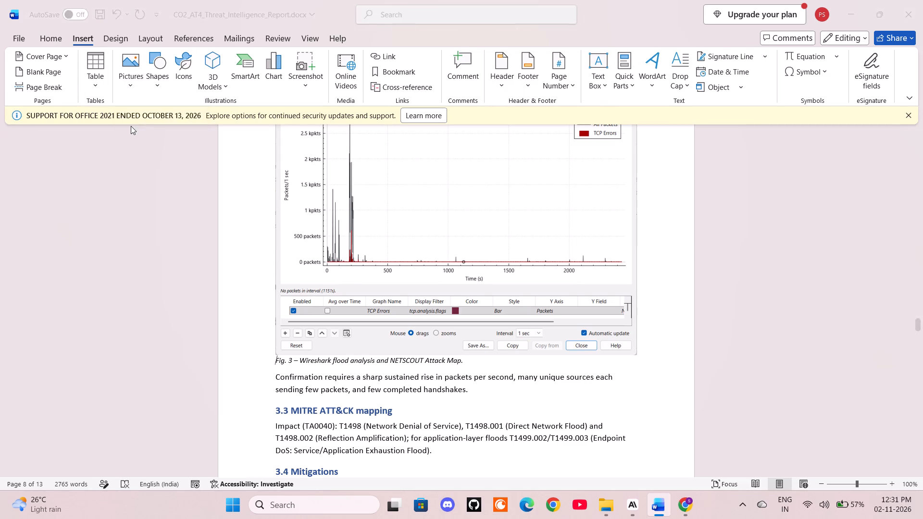
scroll(215, 170, "down", 20)
scroll(215, 170, "down", 13)
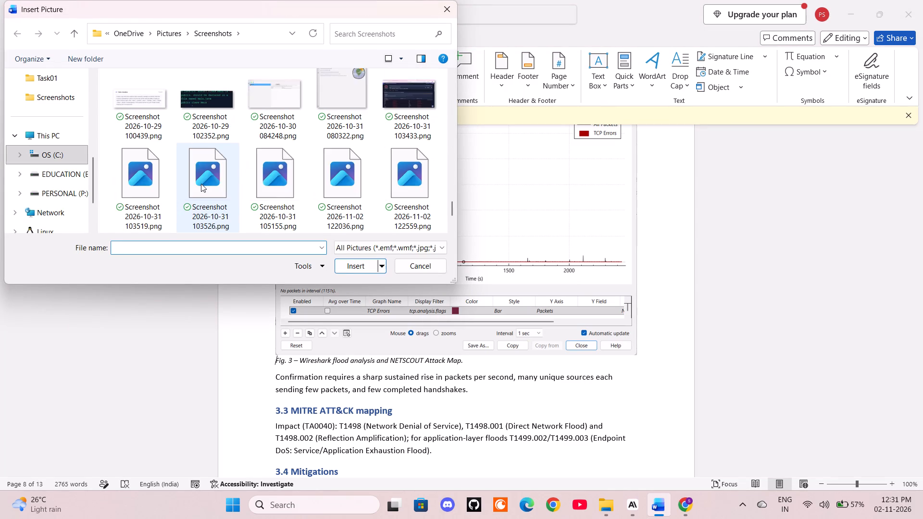
scroll(201, 184, "down", 11)
left_click(150, 190)
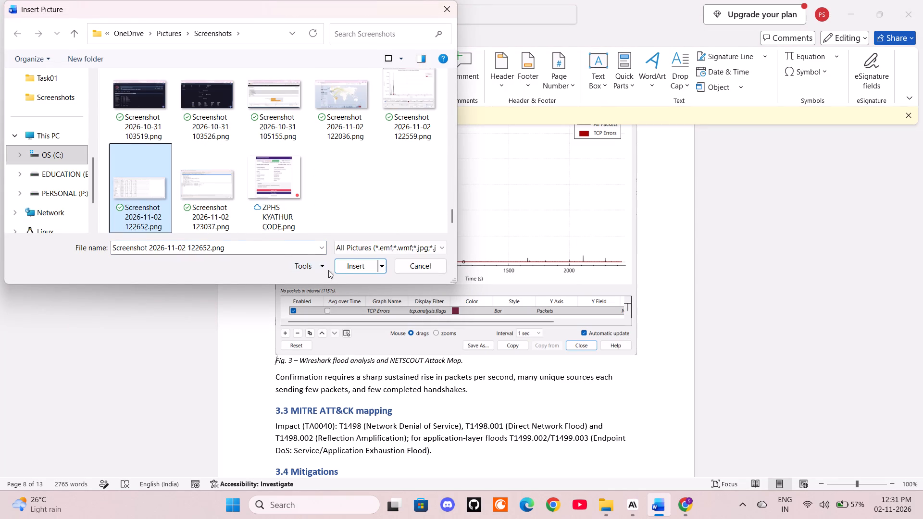
left_click(358, 266)
Insert the packet 50 details picture Screenshot 2026-11-02 123037.png directly before the Fig. 3 caption, after the Endpoints picture.
scroll(330, 333, "down", 5)
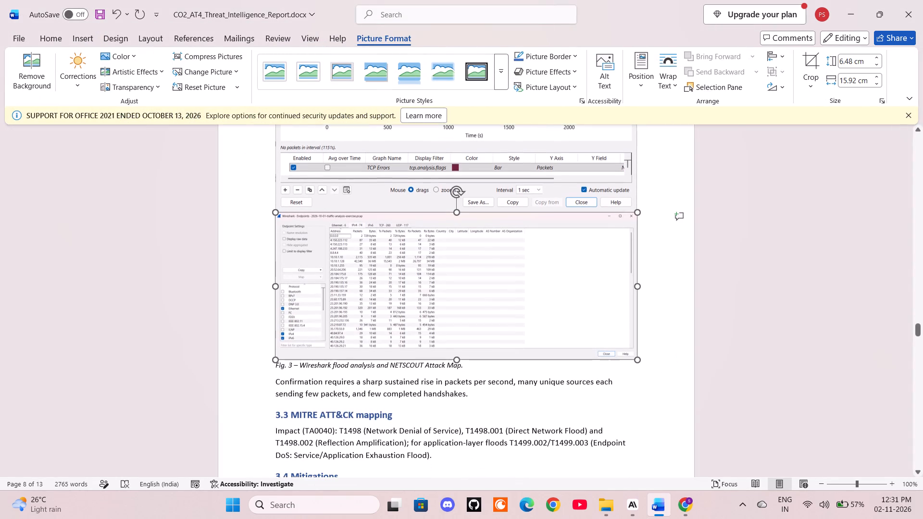
left_click(278, 366)
left_click(77, 41)
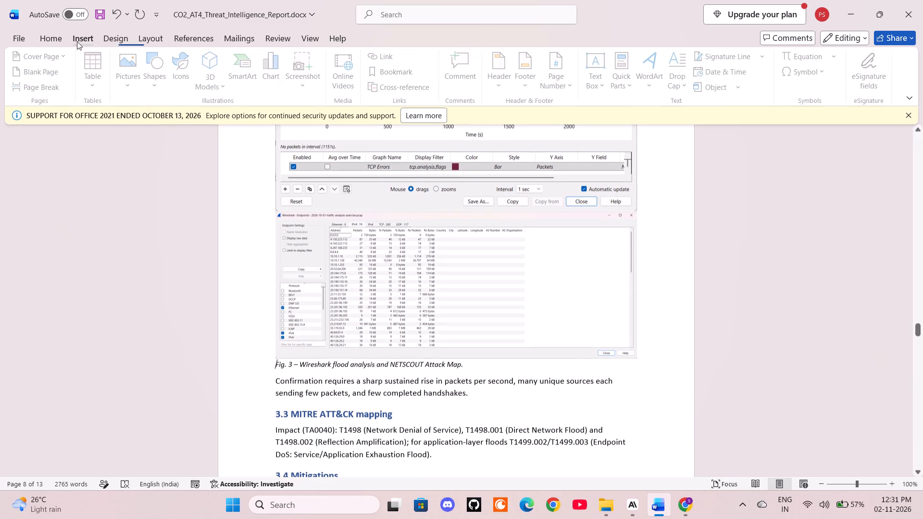
left_click(133, 71)
left_click(166, 115)
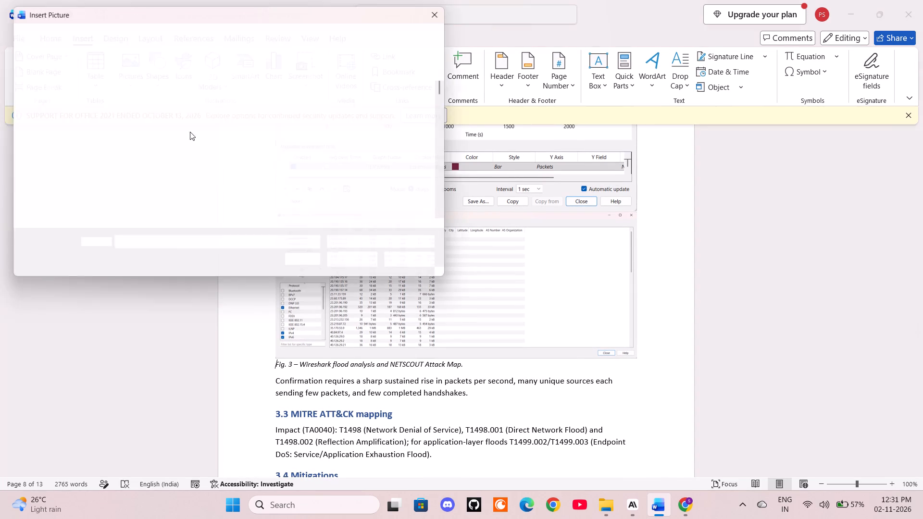
scroll(263, 182, "down", 20)
scroll(263, 182, "down", 17)
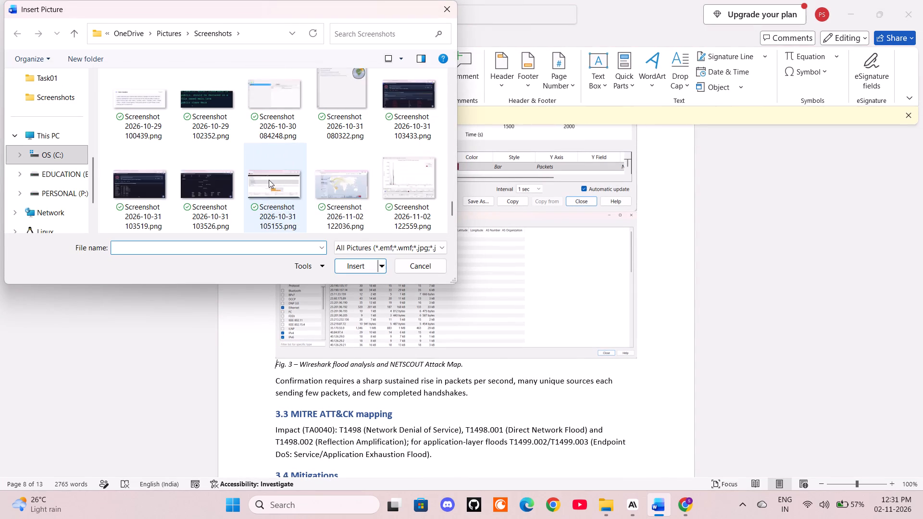
scroll(269, 180, "down", 17)
left_click(175, 182)
left_click(186, 182)
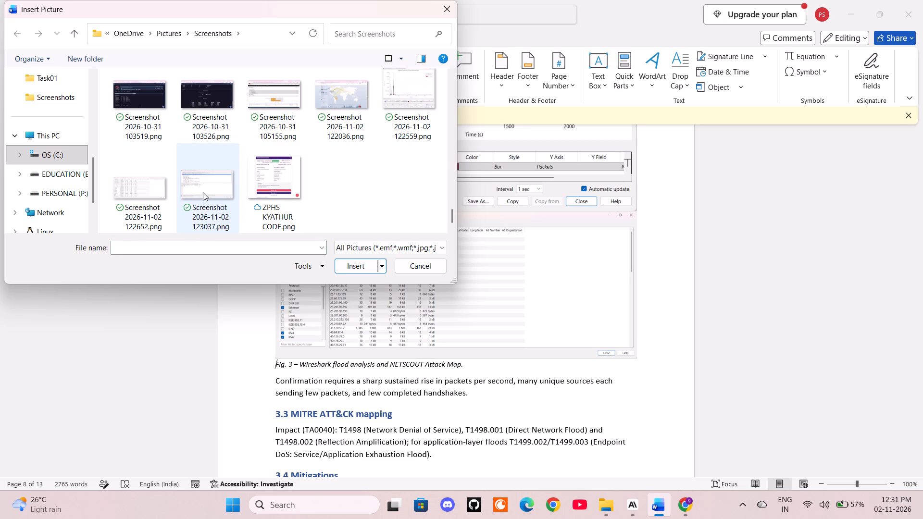
left_click(354, 263)
Set the I/O Graphs picture's text wrapping to Square.
scroll(390, 283, "up", 8)
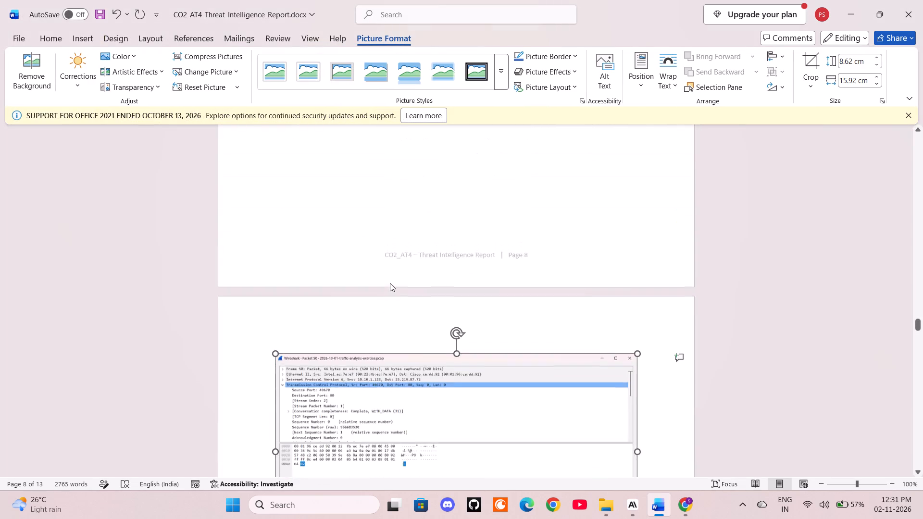
scroll(390, 283, "up", 20)
scroll(390, 283, "up", 3)
scroll(392, 282, "down", 5)
scroll(392, 282, "up", 3)
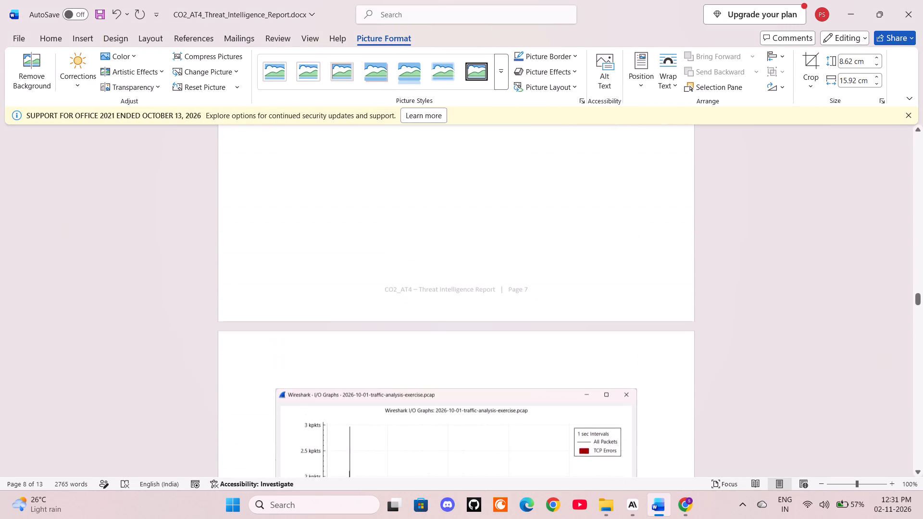
scroll(392, 282, "up", 14)
scroll(394, 277, "down", 19)
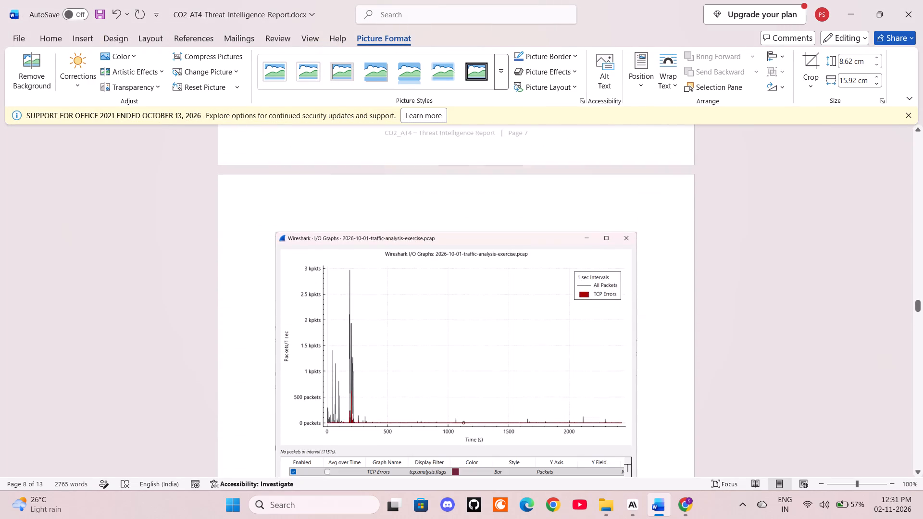
left_click(393, 315)
left_click_drag(415, 328, 410, 258)
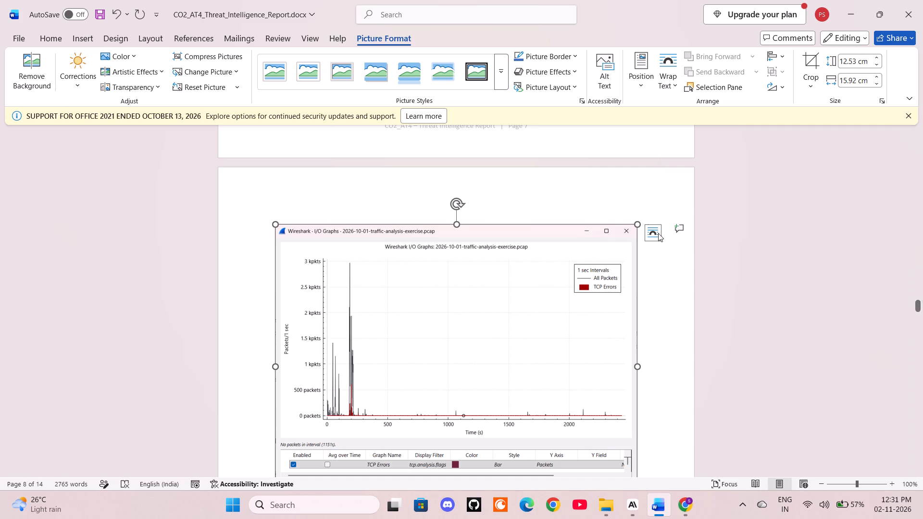
left_click(655, 233)
left_click(684, 321)
Move the I/O Graphs picture up to page 7, directly below the Volumetric/amplification bullet in section 3.2.
scroll(497, 310, "up", 3)
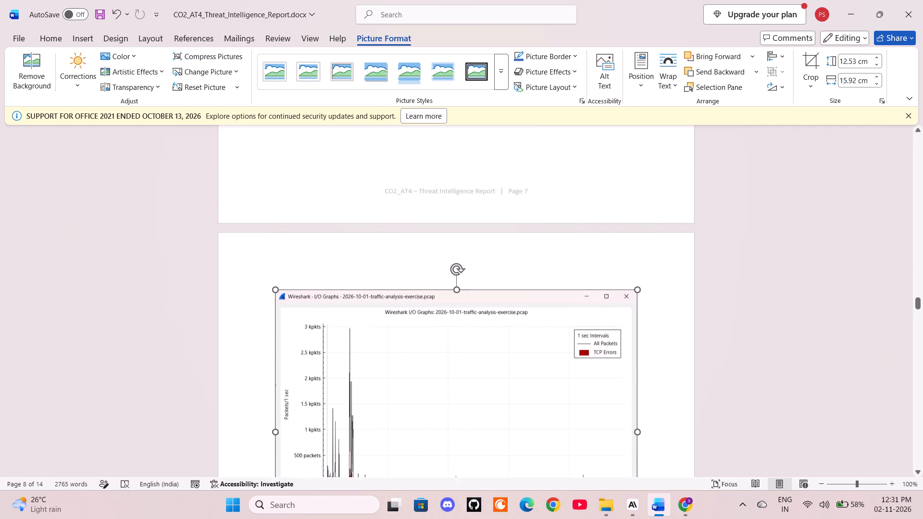
left_click_drag(450, 363, 445, 191)
scroll(452, 259, "up", 5)
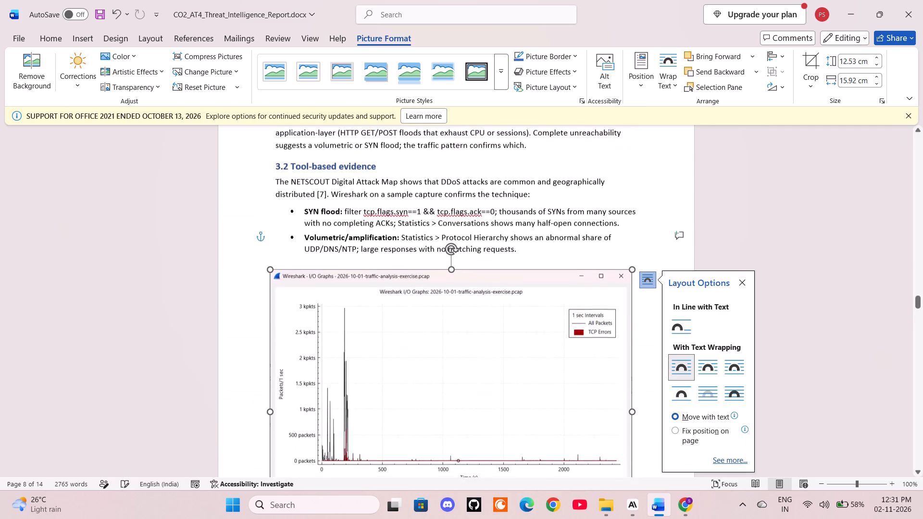
scroll(454, 333, "down", 2)
scroll(454, 330, "up", 2)
left_click_drag(446, 359, 446, 350)
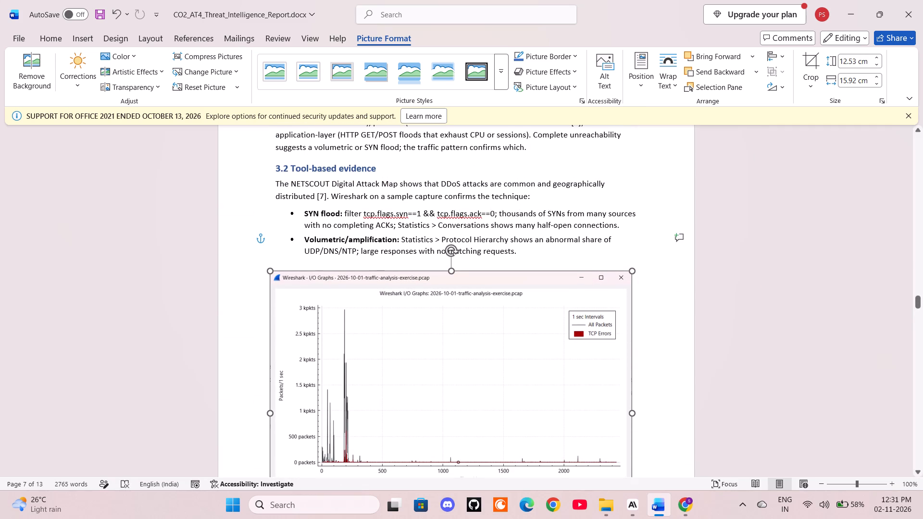
left_click_drag(446, 350, 446, 355)
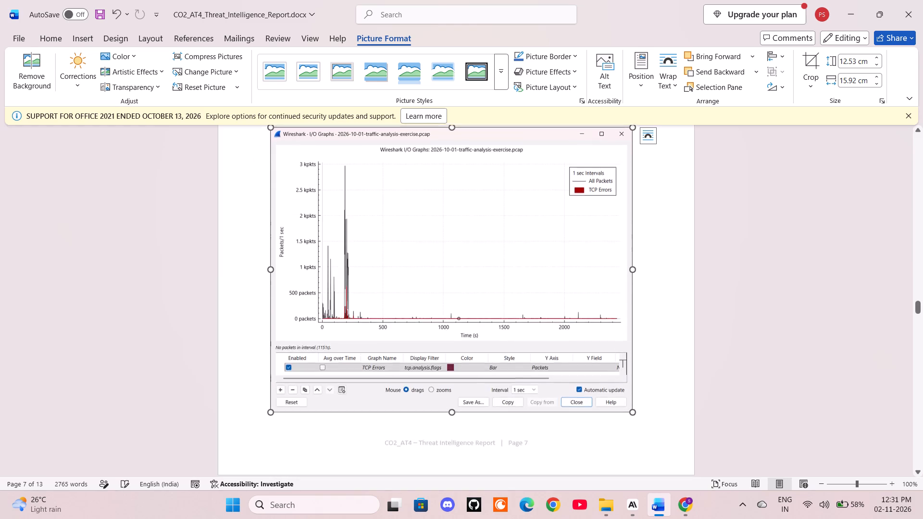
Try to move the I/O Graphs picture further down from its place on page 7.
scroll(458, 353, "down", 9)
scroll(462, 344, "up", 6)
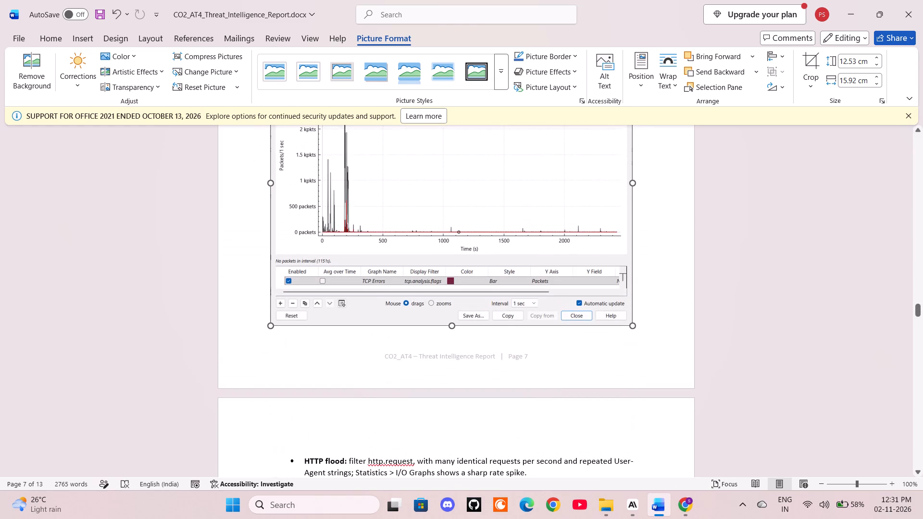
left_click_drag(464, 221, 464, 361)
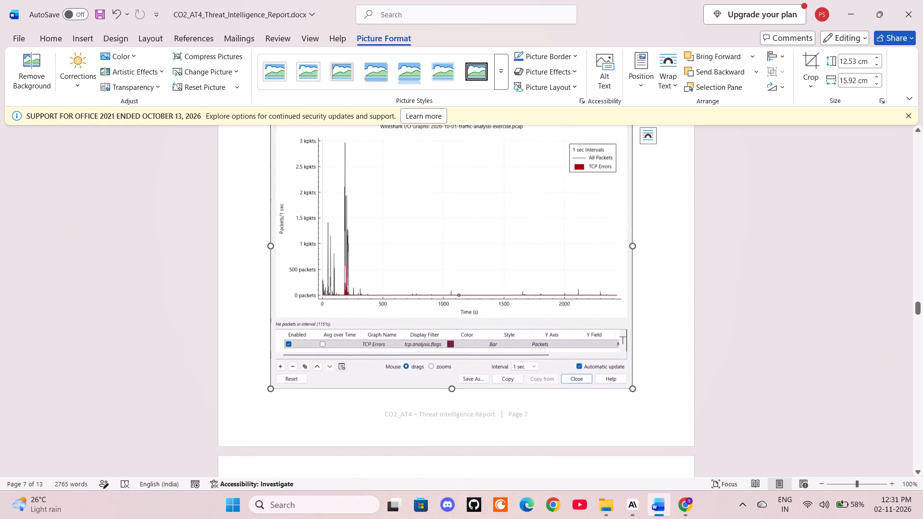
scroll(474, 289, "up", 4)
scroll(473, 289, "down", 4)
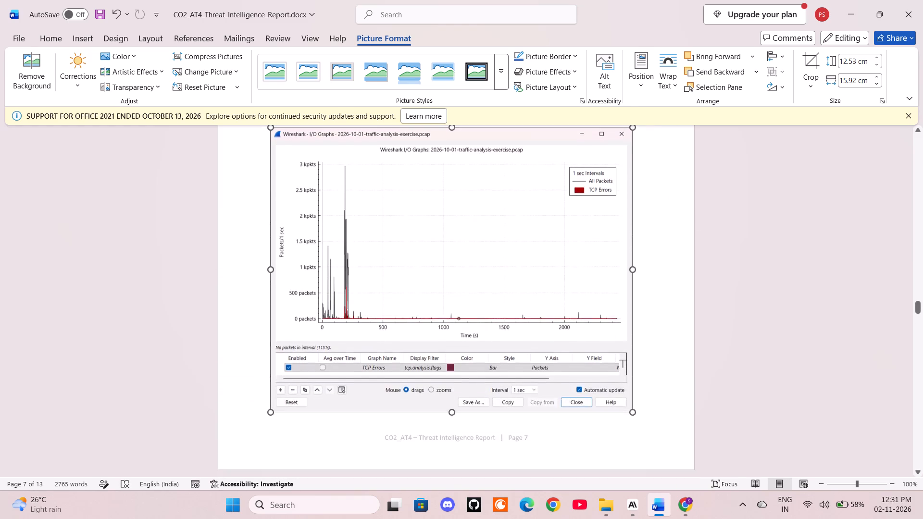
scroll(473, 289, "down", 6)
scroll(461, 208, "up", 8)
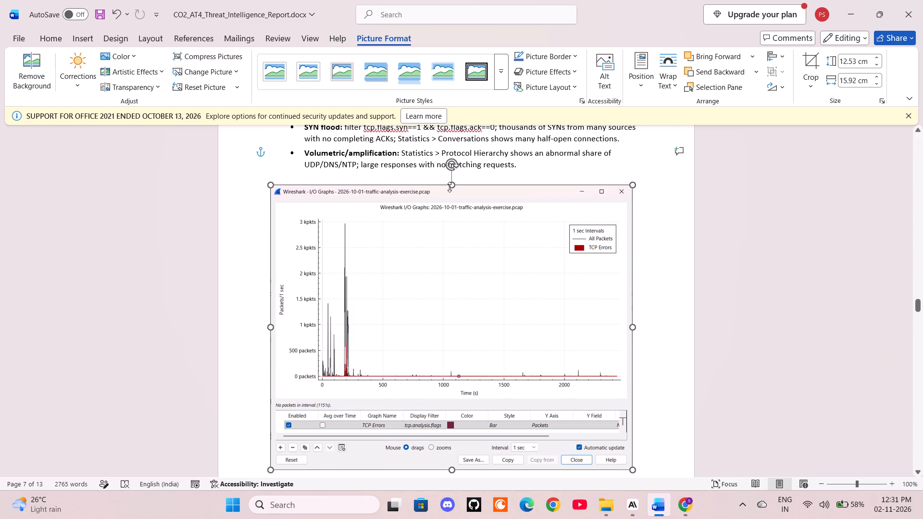
Shrink the I/O Graphs picture from its top edge to about 11.15 cm high and nudge it slightly right, below the HTTP flood bullet.
left_click_drag(454, 185, 452, 218)
left_click_drag(429, 272, 434, 272)
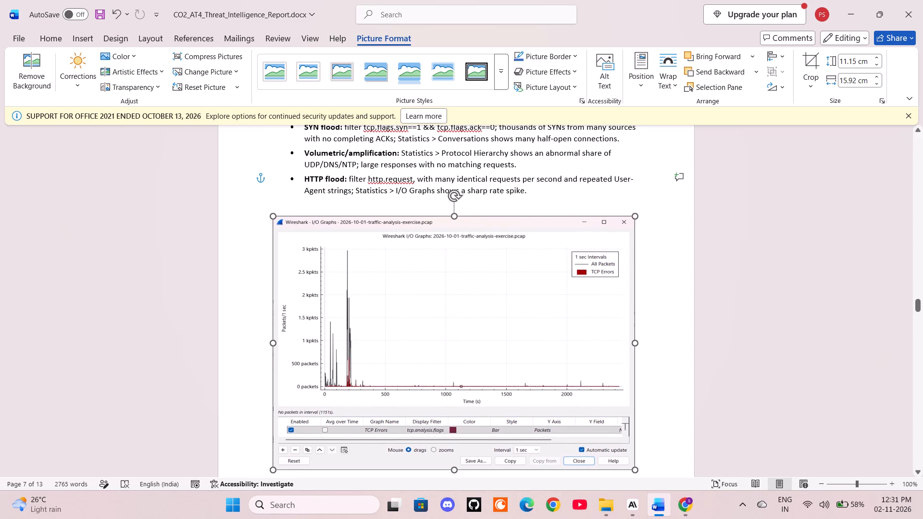
Align the I/O Graphs picture on page 7 with the left and right text margins, at about 15.92 cm wide.
left_click_drag(434, 272, 448, 268)
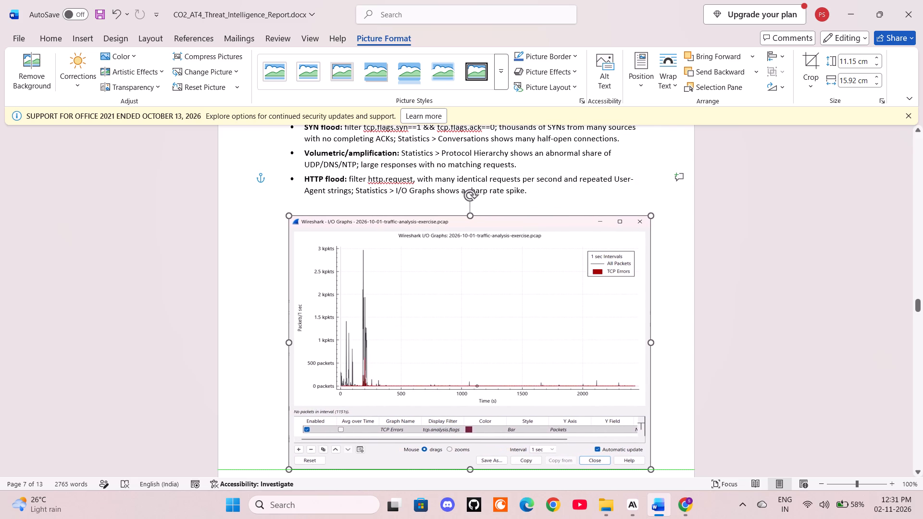
left_click_drag(448, 268, 424, 263)
left_click_drag(637, 342, 645, 342)
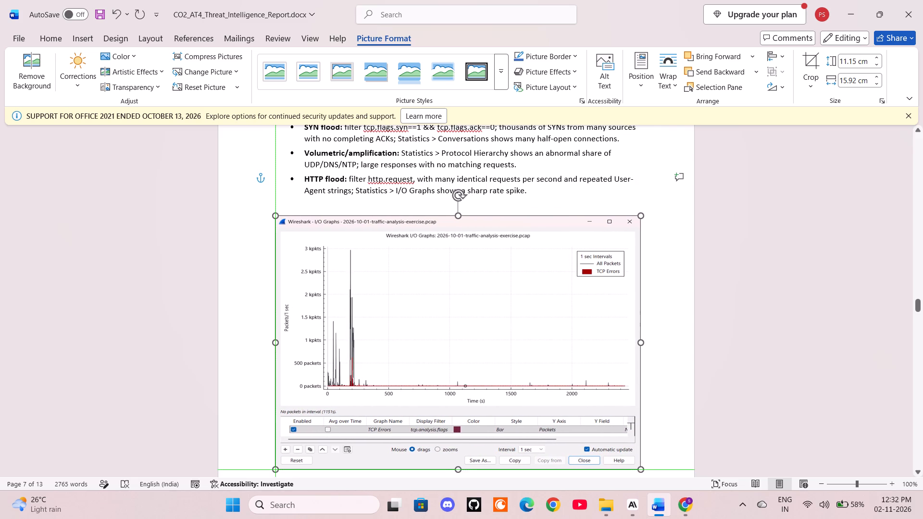
left_click_drag(645, 342, 629, 335)
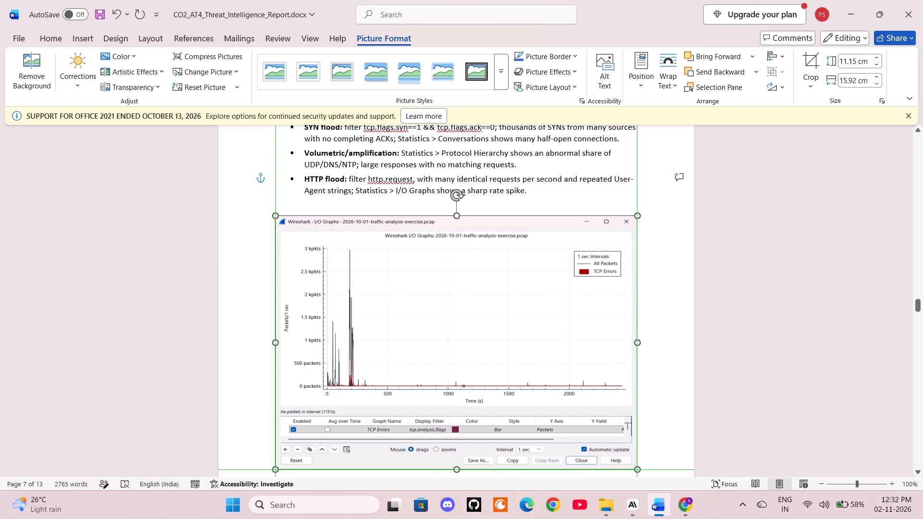
left_click_drag(629, 335, 624, 334)
Stretch the Endpoints picture at the top of page 8 to about 8.49 cm high.
scroll(446, 309, "down", 3)
scroll(461, 372, "down", 10)
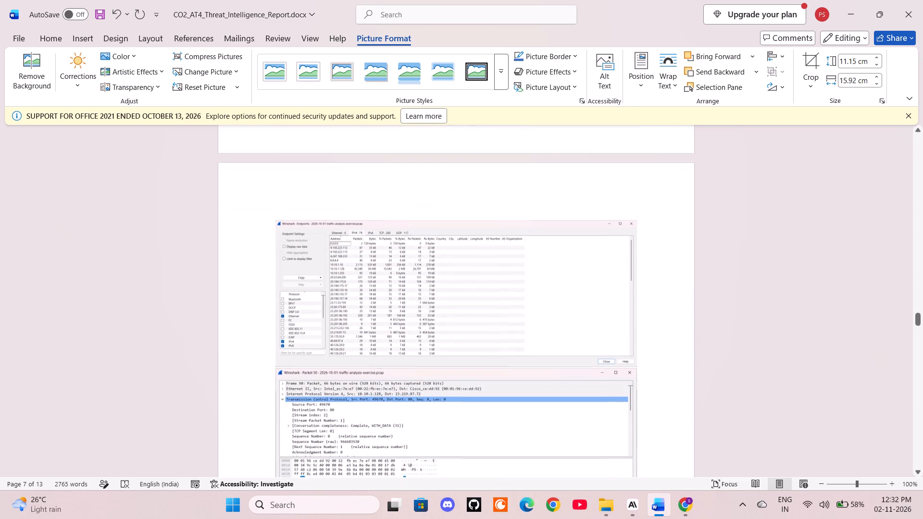
left_click(445, 280)
scroll(422, 291, "up", 3)
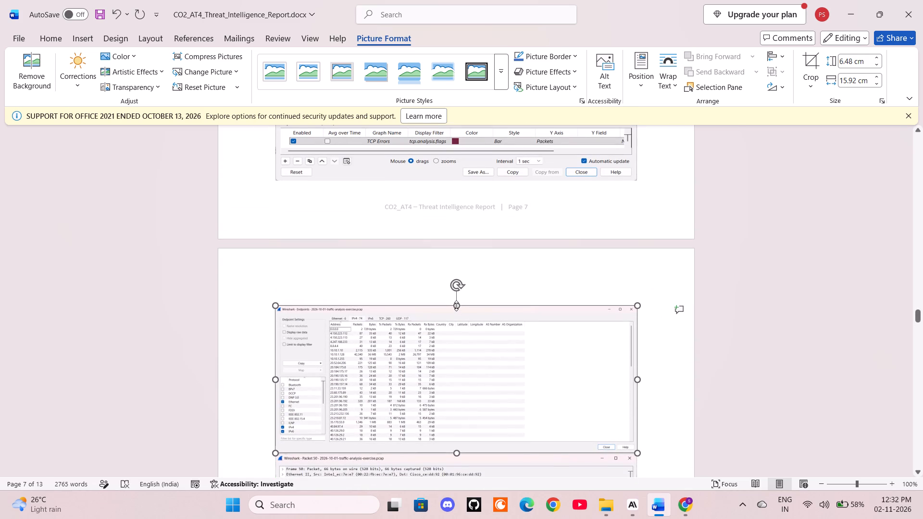
left_click_drag(456, 306, 456, 295)
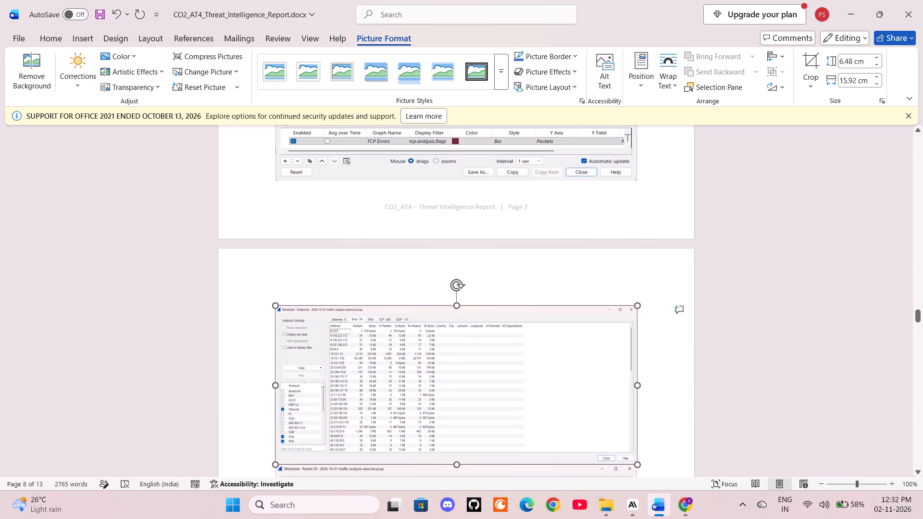
left_click_drag(456, 295, 457, 273)
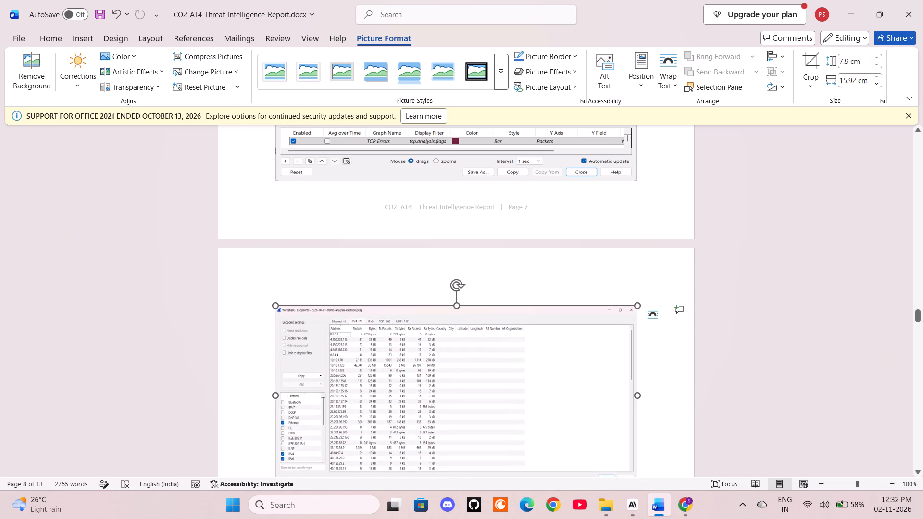
scroll(457, 364, "down", 6)
left_click_drag(456, 313, 456, 331)
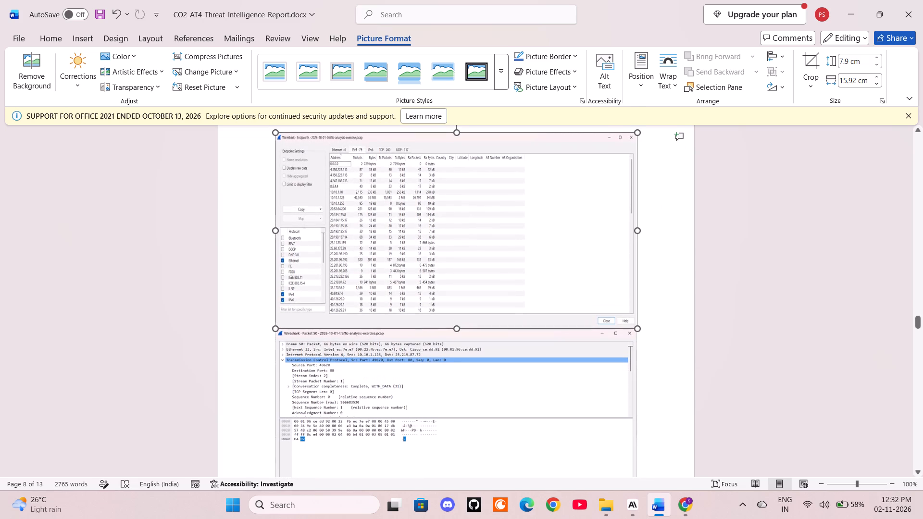
left_click_drag(456, 331, 457, 325)
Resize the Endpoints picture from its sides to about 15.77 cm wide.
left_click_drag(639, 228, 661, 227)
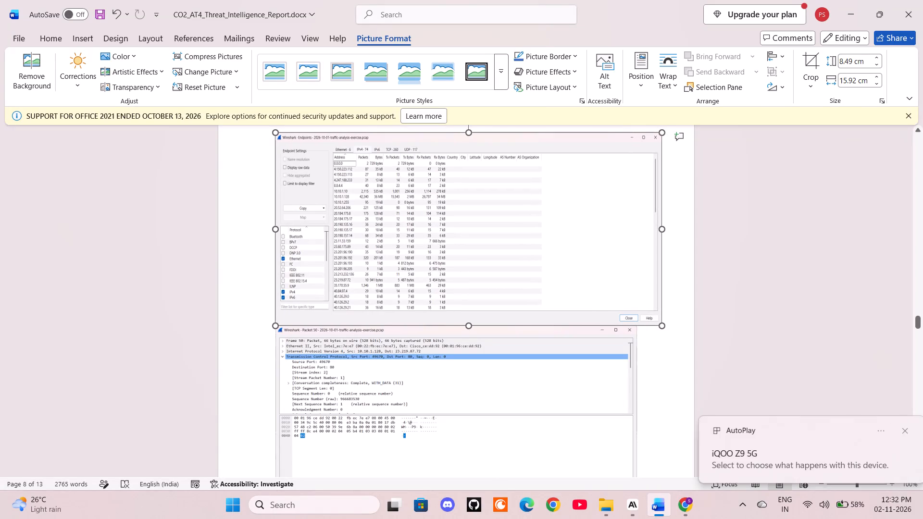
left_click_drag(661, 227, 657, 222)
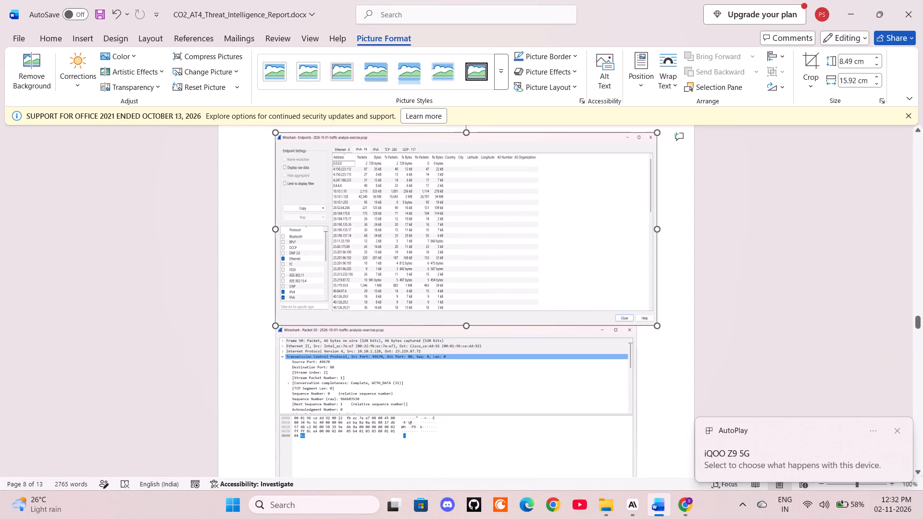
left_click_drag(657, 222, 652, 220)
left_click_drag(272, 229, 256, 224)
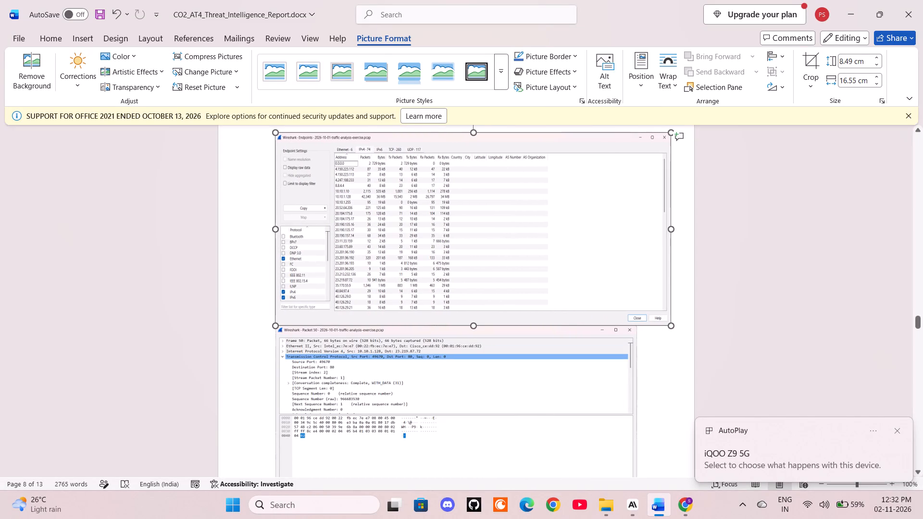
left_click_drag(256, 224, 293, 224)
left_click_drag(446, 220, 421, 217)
Set the Endpoints picture's text wrapping to Square.
left_click(649, 146)
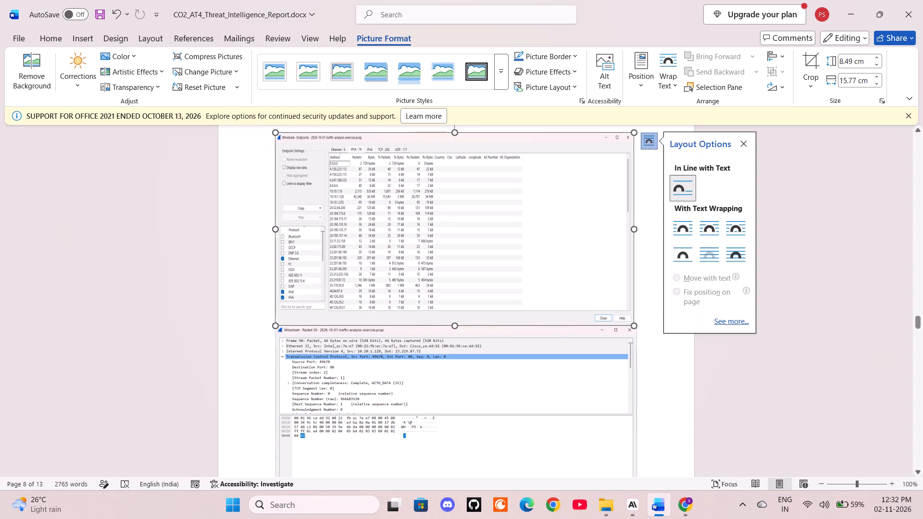
left_click(687, 228)
Resize the Endpoints picture to span the text margins, about 15.92 cm wide and 8.89 cm high.
left_click_drag(632, 231, 644, 230)
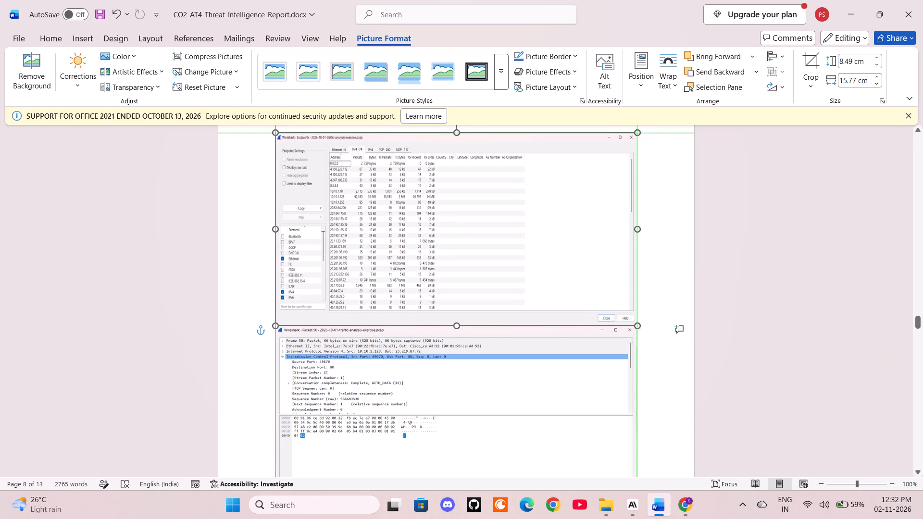
left_click_drag(644, 230, 644, 230)
left_click_drag(273, 226, 263, 222)
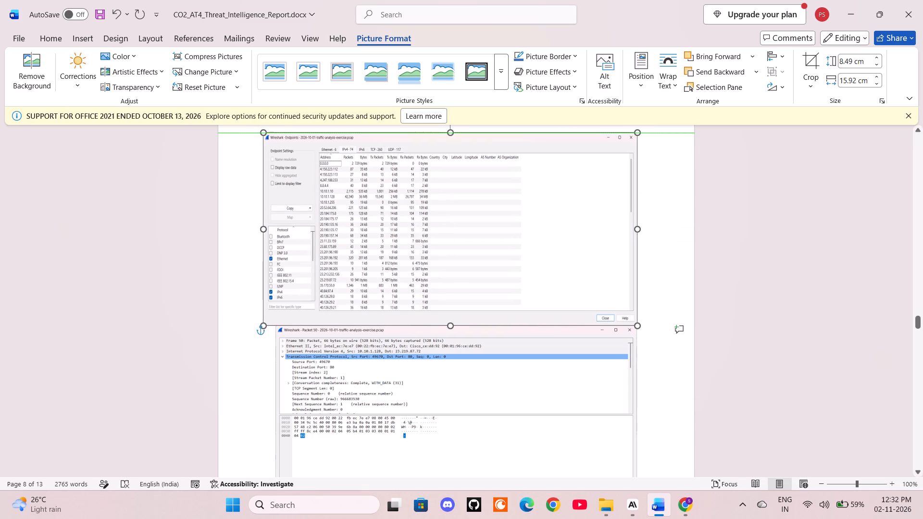
left_click_drag(263, 222, 283, 219)
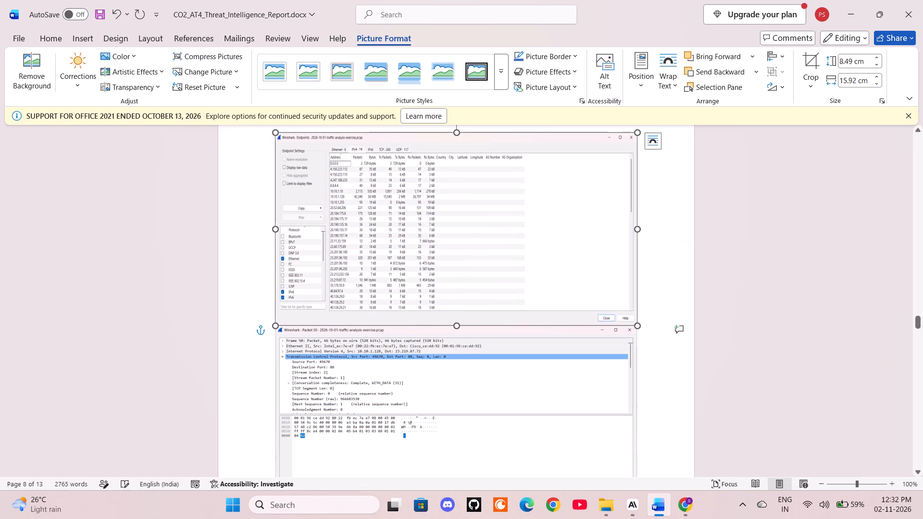
scroll(400, 274, "down", 1)
left_click_drag(457, 297, 456, 303)
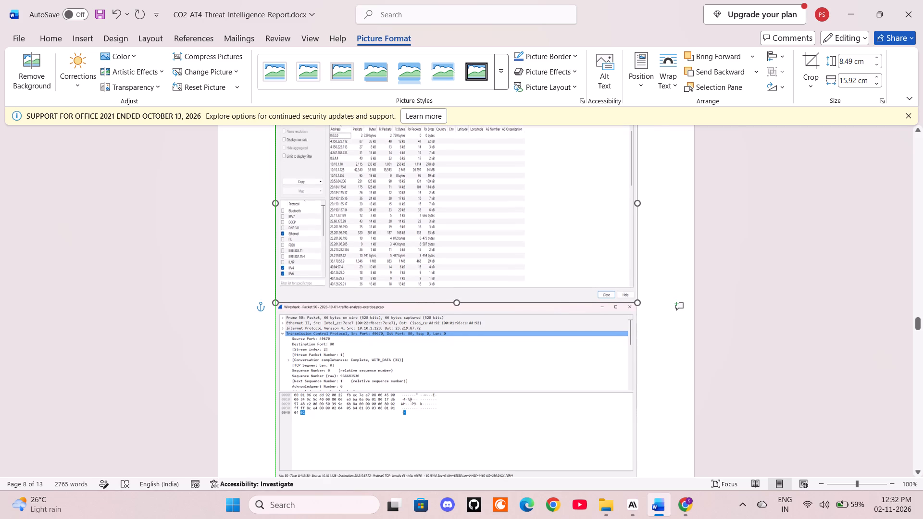
left_click_drag(456, 303, 455, 306)
Set the text wrapping of the Packet 50 picture above the Fig. 3 caption to Square.
scroll(438, 353, "up", 13)
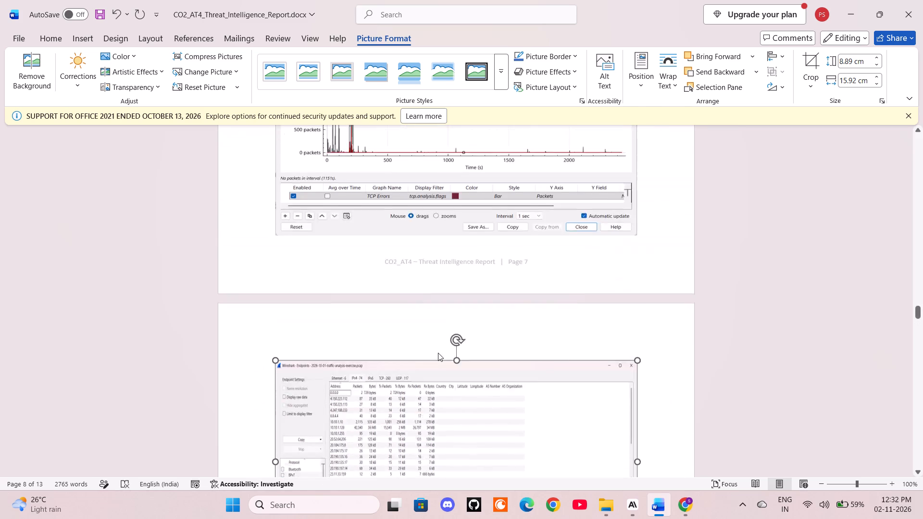
scroll(438, 353, "up", 5)
scroll(438, 353, "down", 20)
scroll(438, 353, "down", 2)
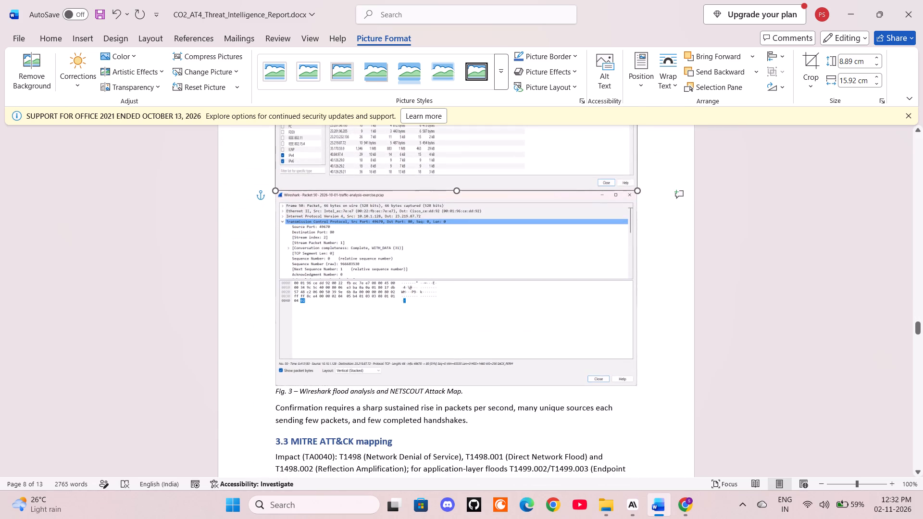
left_click(442, 273)
left_click_drag(456, 224, 454, 244)
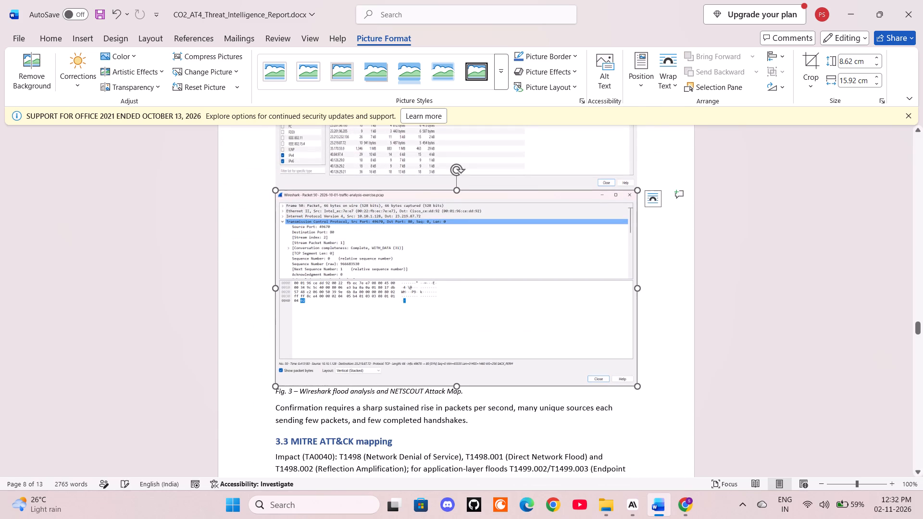
left_click(648, 197)
left_click(681, 282)
Position the Packet 50 picture between the Endpoints picture and the Fig. 3 caption, leaving a small gap above it.
left_click_drag(536, 235, 536, 240)
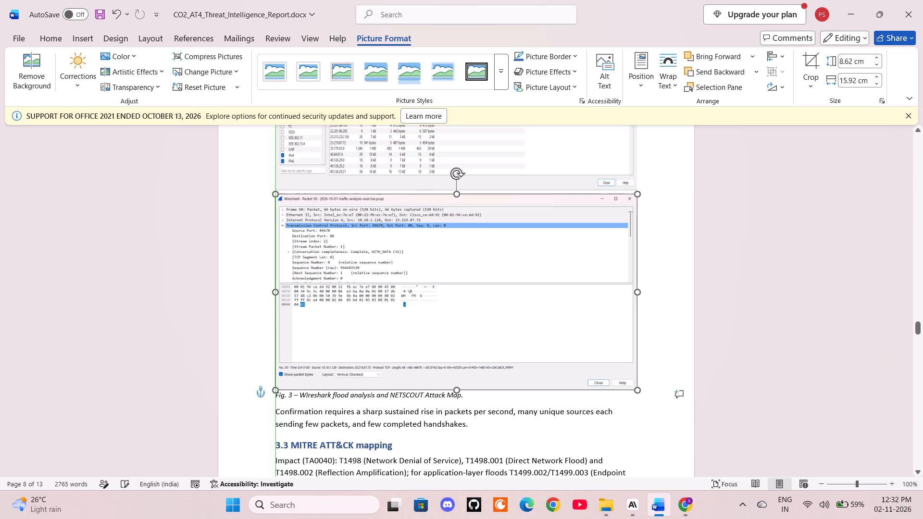
left_click_drag(536, 240, 535, 260)
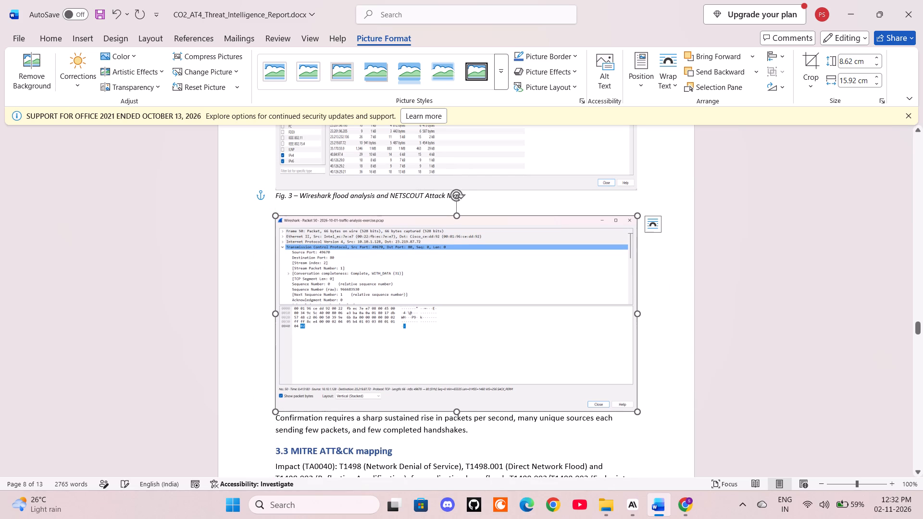
left_click_drag(339, 244, 337, 223)
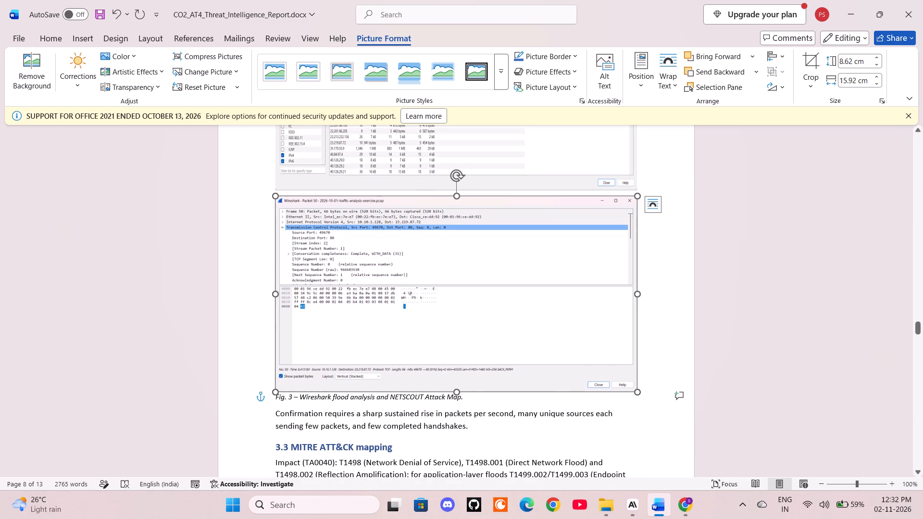
Insert two line breaks before the Fig. 3 caption text.
left_click(274, 400)
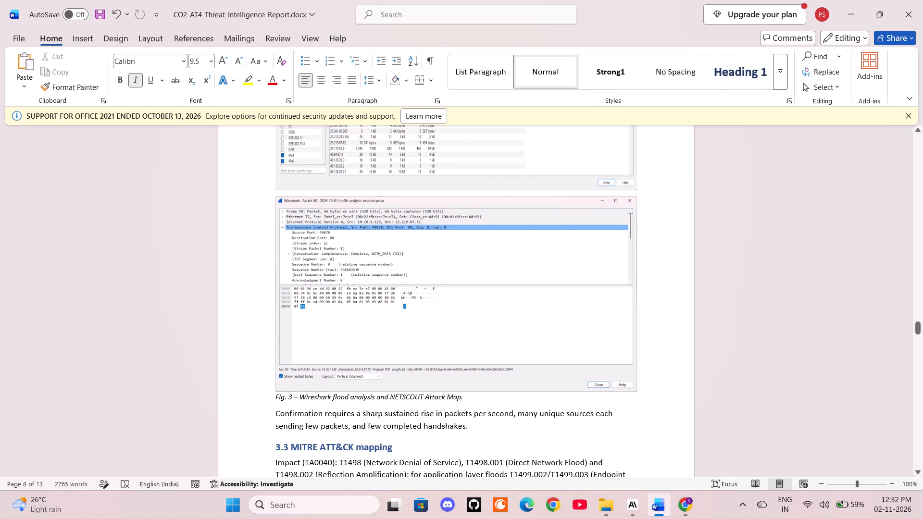
key("shift+Return")
key("shift+Return")
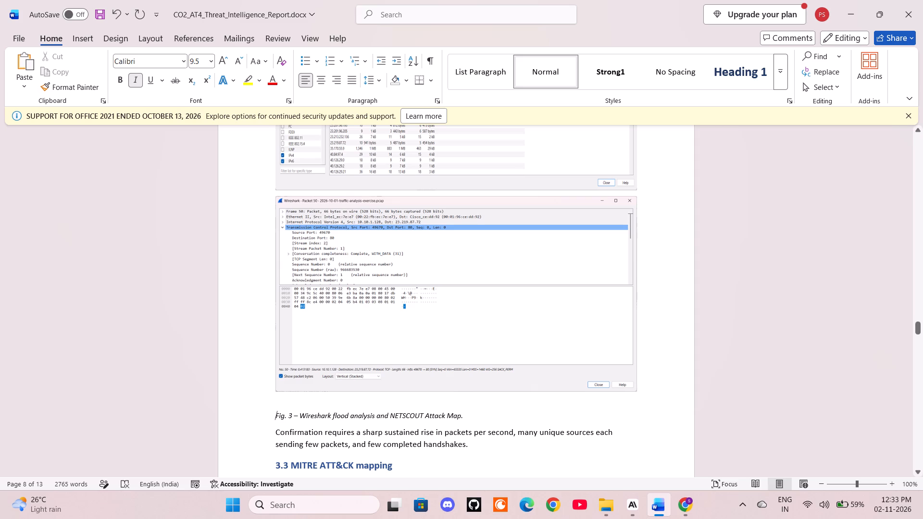
Move the Packet 50 picture slightly down to widen the gap below the Endpoints picture, keeping it above the Fig. 3 caption.
scroll(392, 303, "up", 1)
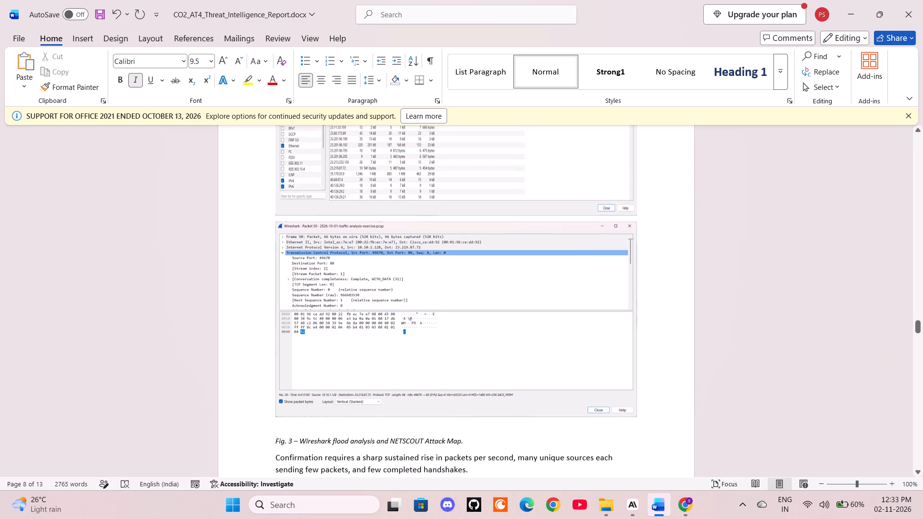
scroll(394, 302, "down", 1)
left_click_drag(420, 294, 420, 302)
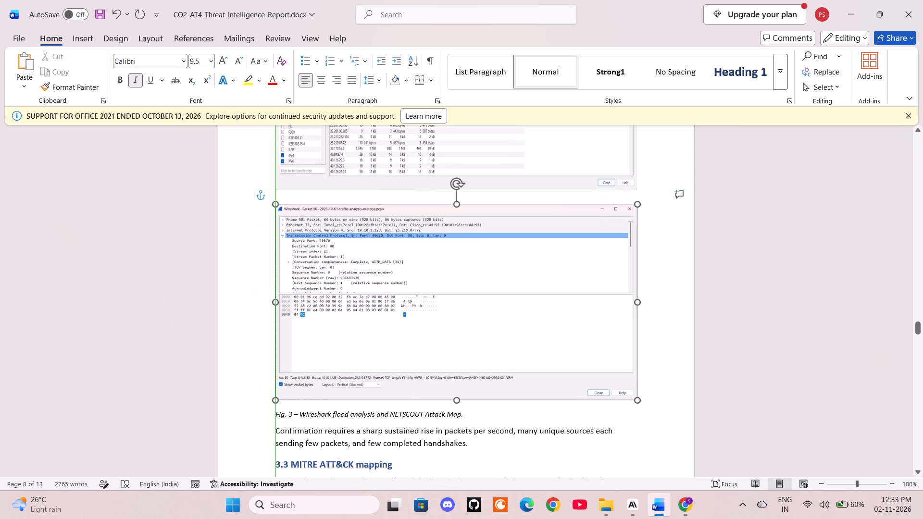
left_click_drag(420, 302, 420, 308)
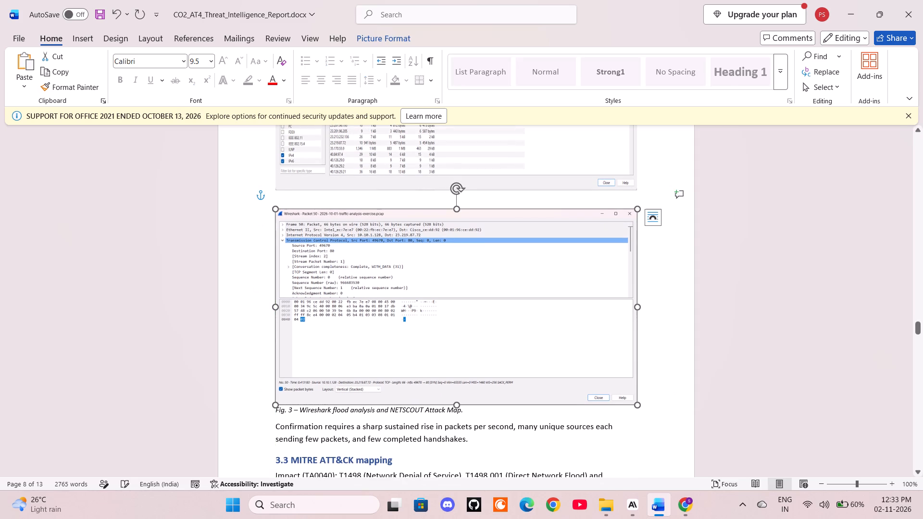
left_click(840, 331)
Insert a line break before the Fig. 3 caption text and centre the caption.
scroll(380, 296, "down", 2)
left_click(382, 251)
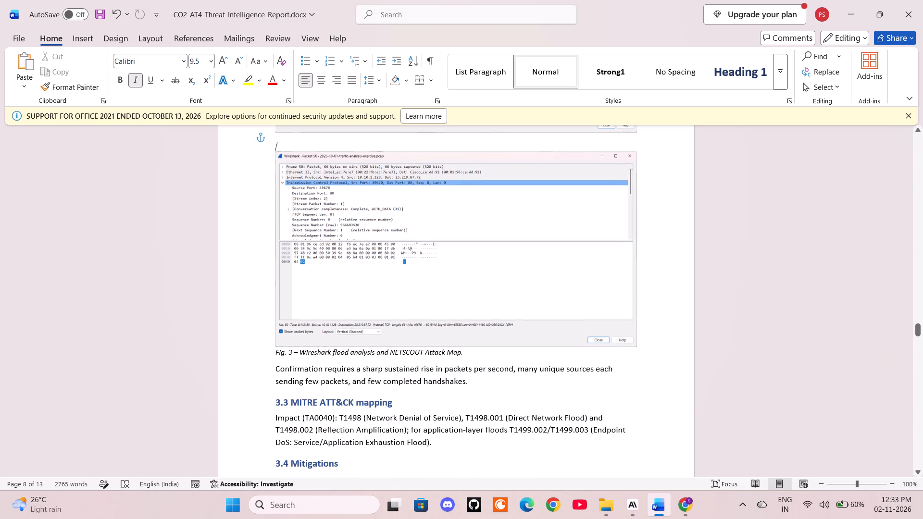
scroll(416, 244, "up", 8, "ctrl")
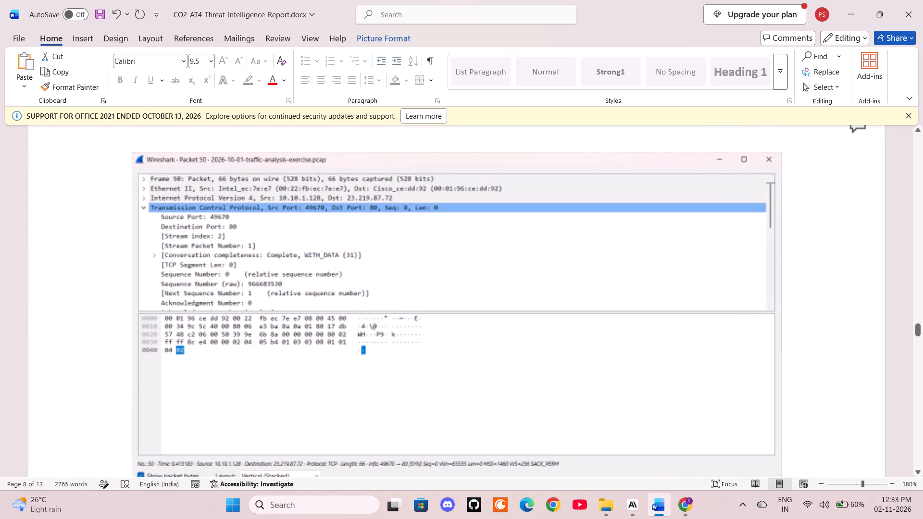
scroll(416, 250, "down", 5, "ctrl")
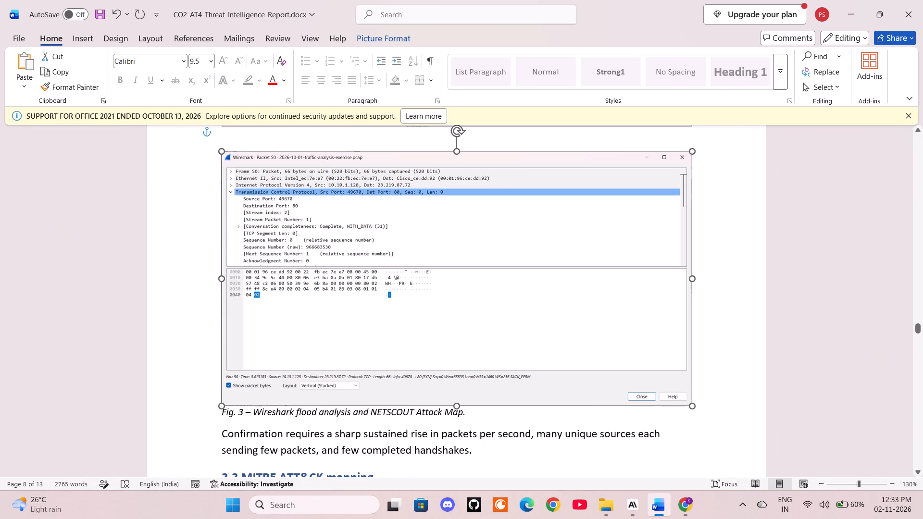
scroll(416, 252, "down", 3, "ctrl")
scroll(416, 252, "down", 4)
scroll(416, 252, "up", 2)
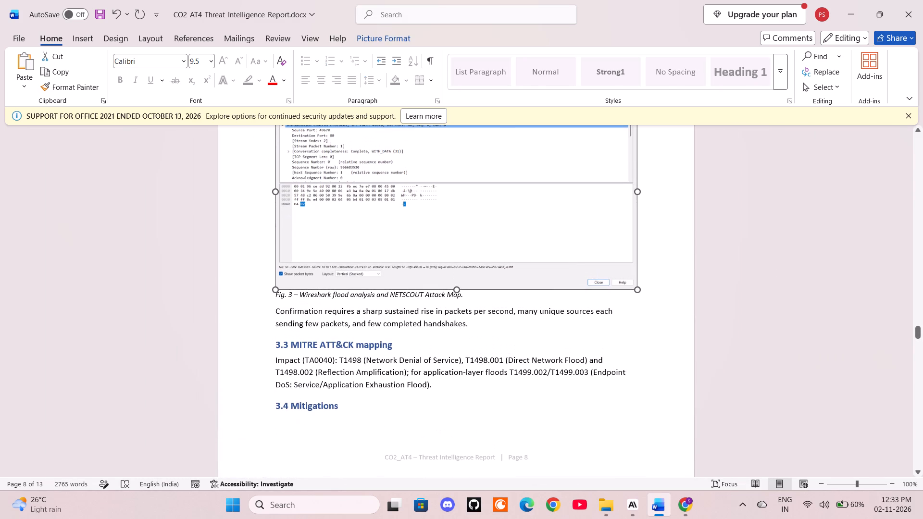
left_click(276, 296)
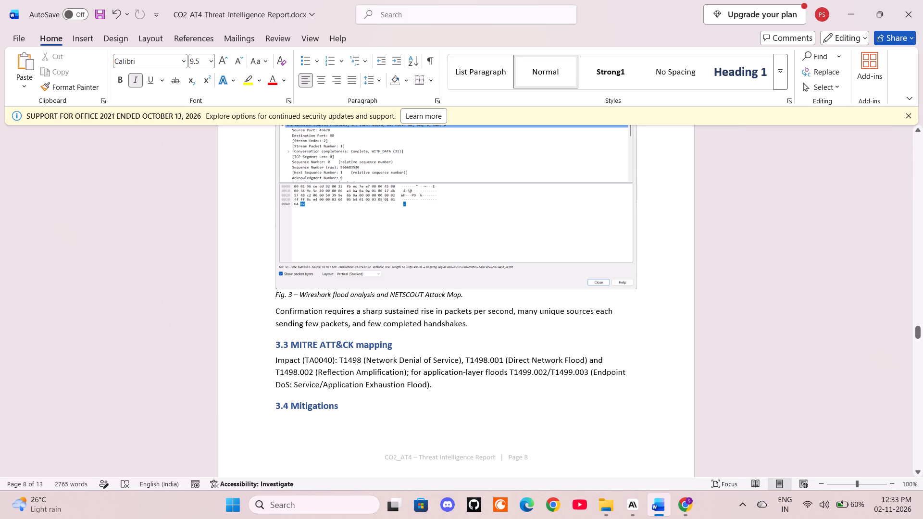
key("shift+Return")
key("ctrl+e")
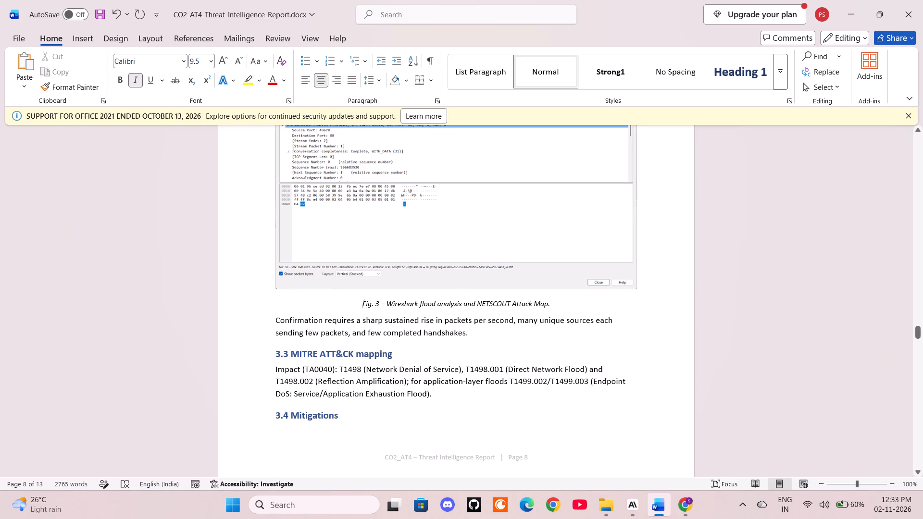
Review the report from the Fig. 3 caption through 3.4 Mitigations to the start of section 4, Man-in-the-Middle.
scroll(433, 320, "up", 1)
scroll(433, 320, "down", 4)
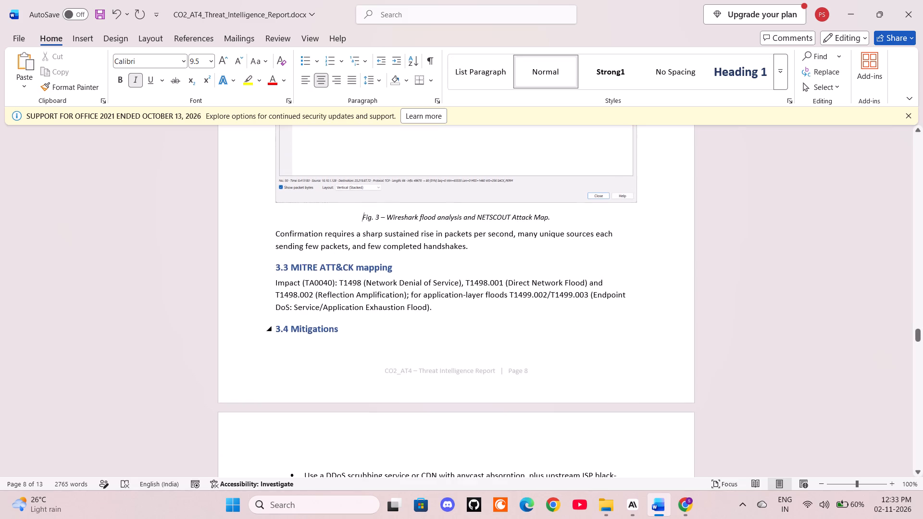
scroll(433, 320, "down", 13)
scroll(433, 320, "up", 2)
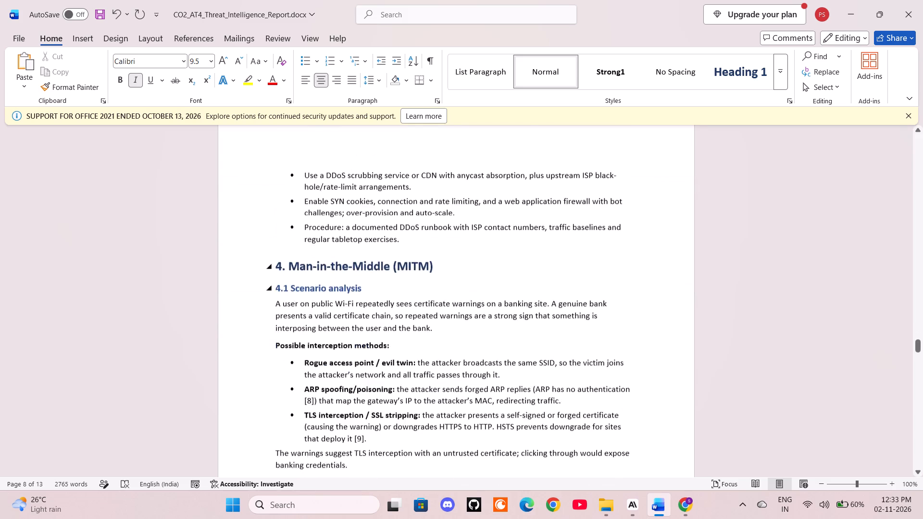
scroll(433, 320, "up", 13)
scroll(433, 320, "down", 8)
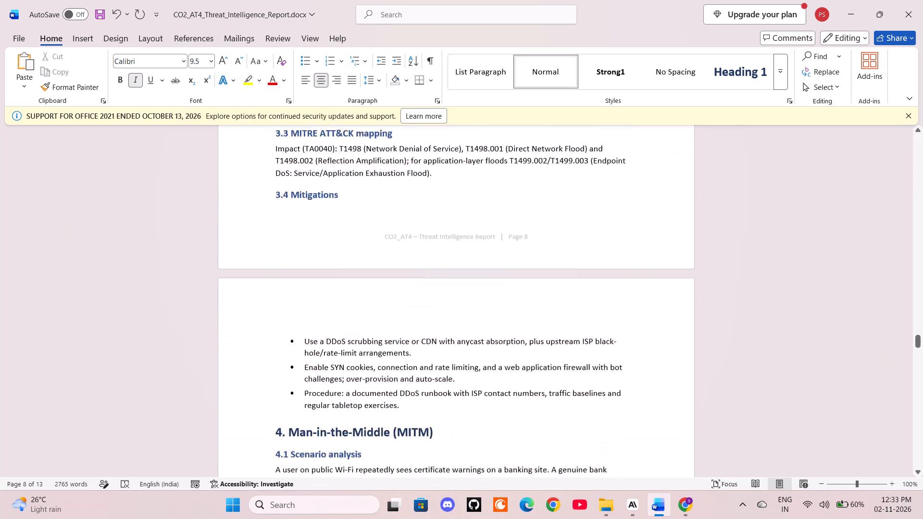
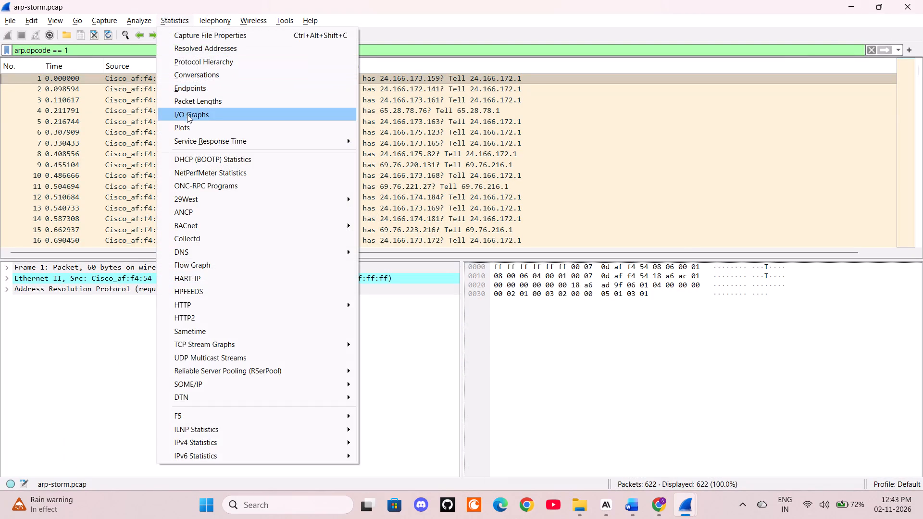
left_click(187, 118)
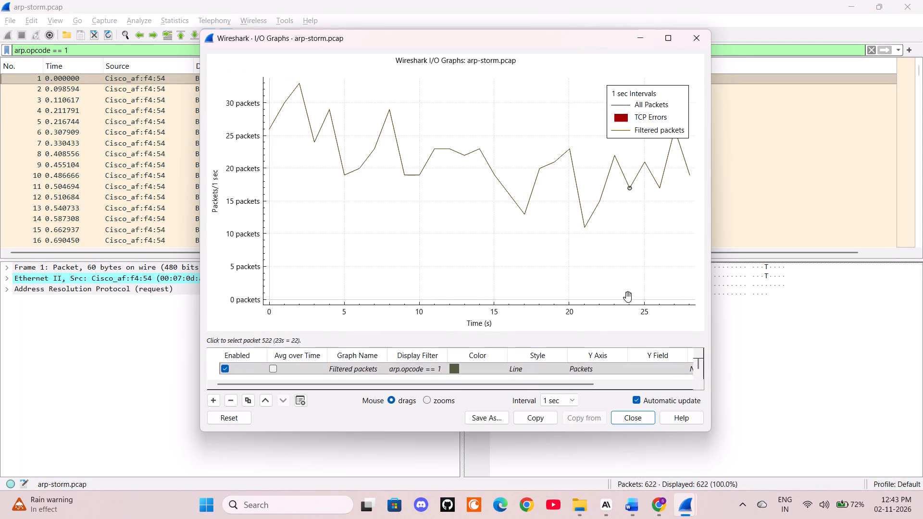
key("shift+super+s")
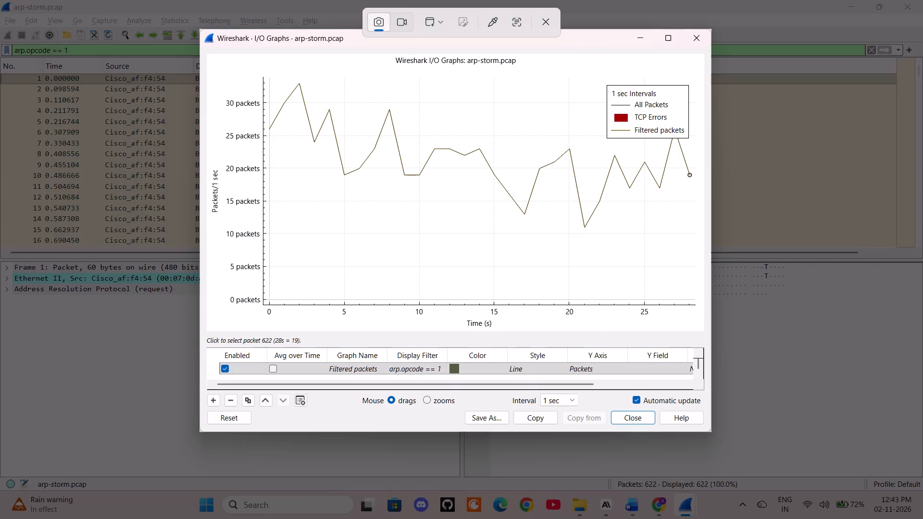
left_click(586, 230)
left_click(635, 422)
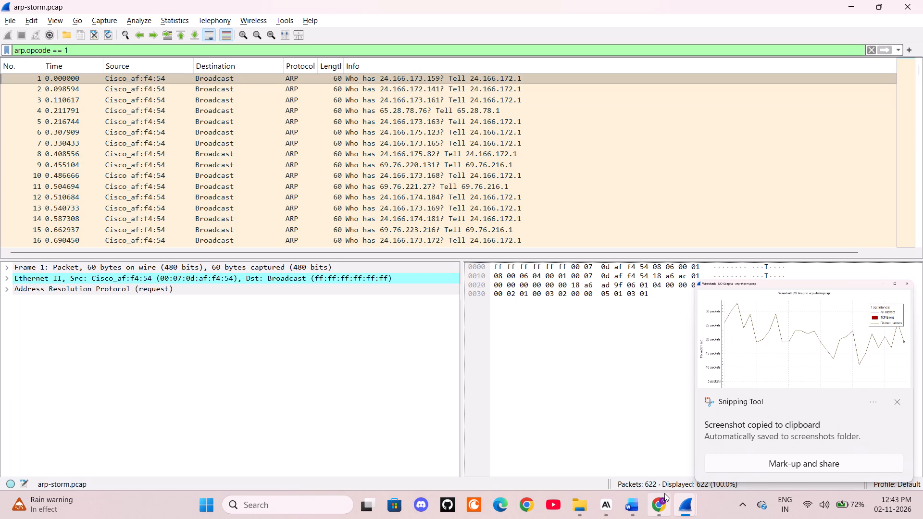
Take a screenshot of the Ethernet Conversations window for arp-storm.pcap in Wireshark.
left_click(689, 507)
left_click(788, 438)
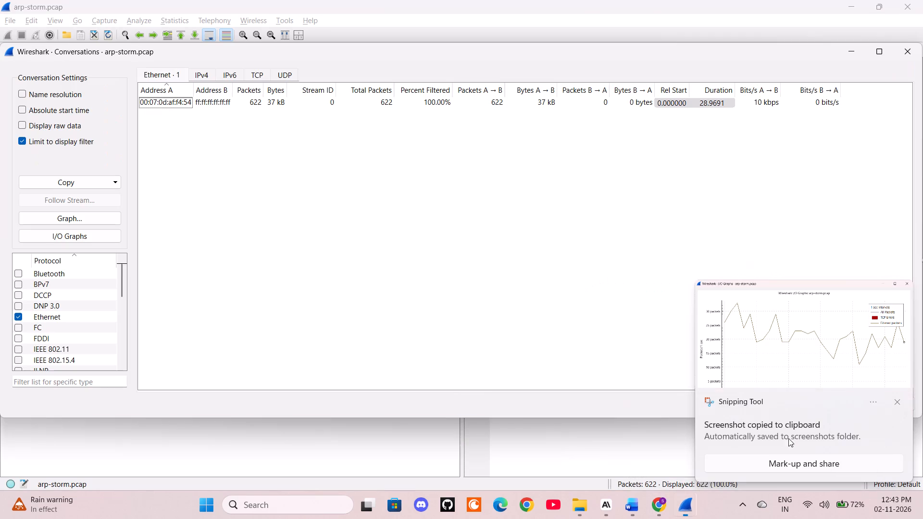
left_click(261, 267)
key("shift+super+s")
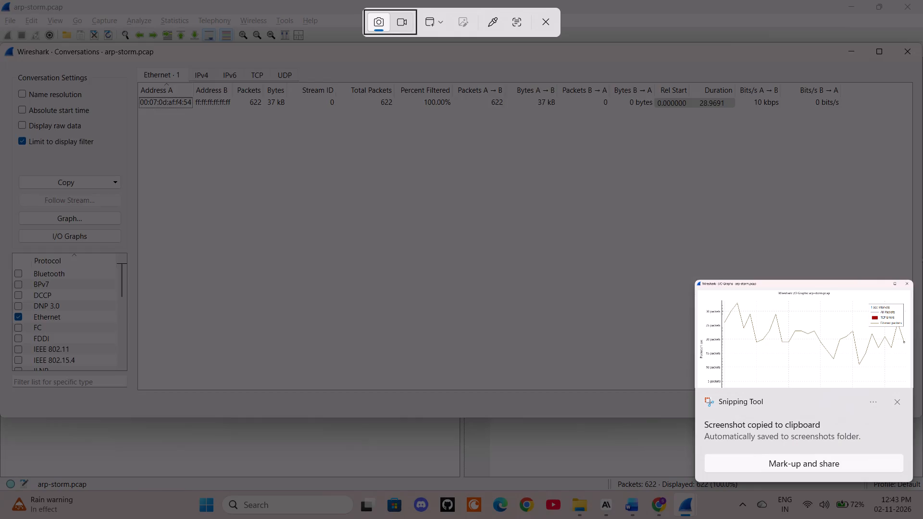
left_click(382, 211)
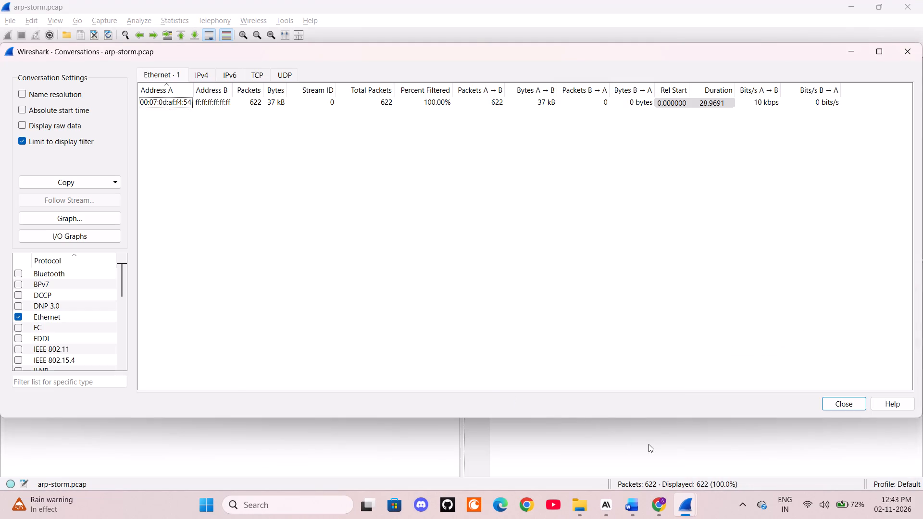
left_click(896, 403)
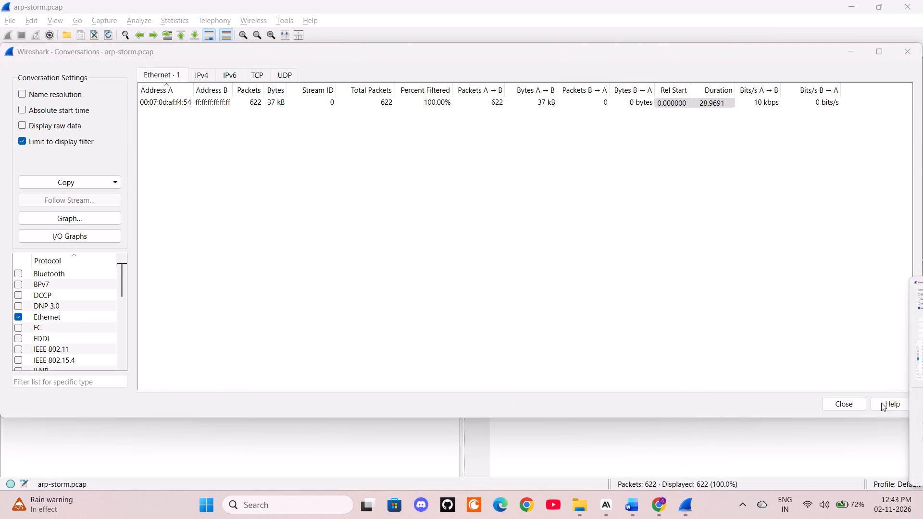
left_click(852, 47)
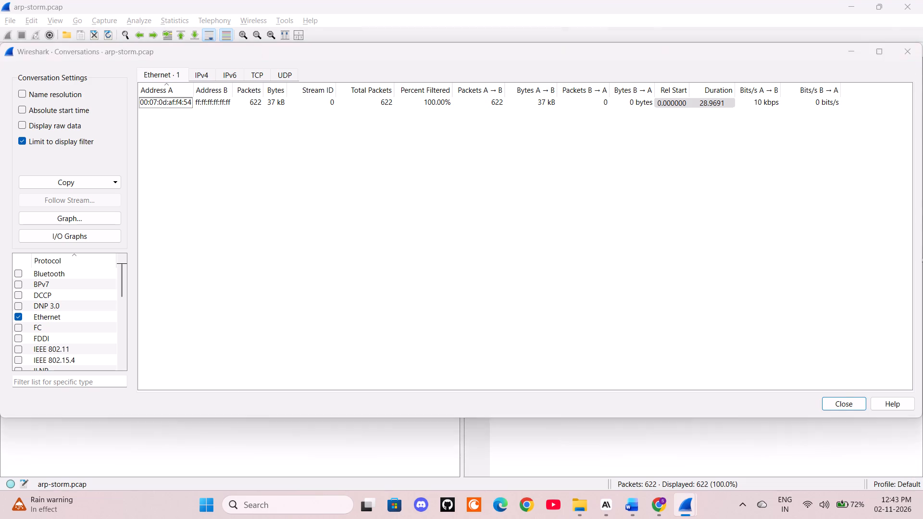
Switch to the Word report and delete the Fig. 4 screenshot placeholder box in section 4.2.
left_click(636, 504)
scroll(306, 376, "down", 4)
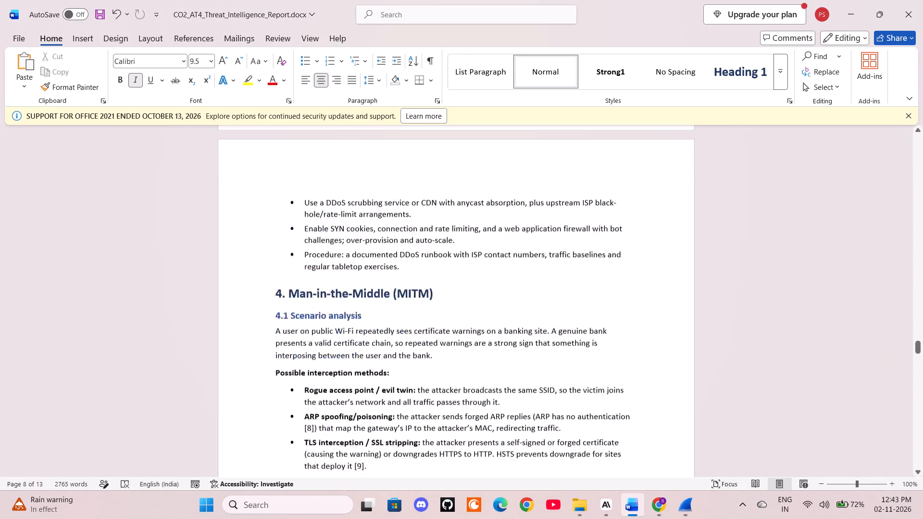
scroll(306, 376, "down", 9)
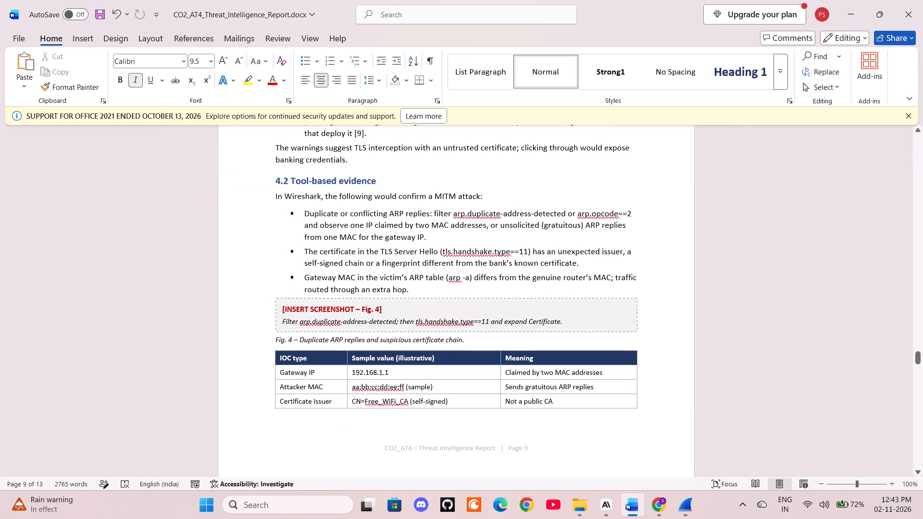
left_click(271, 291)
left_click(282, 304)
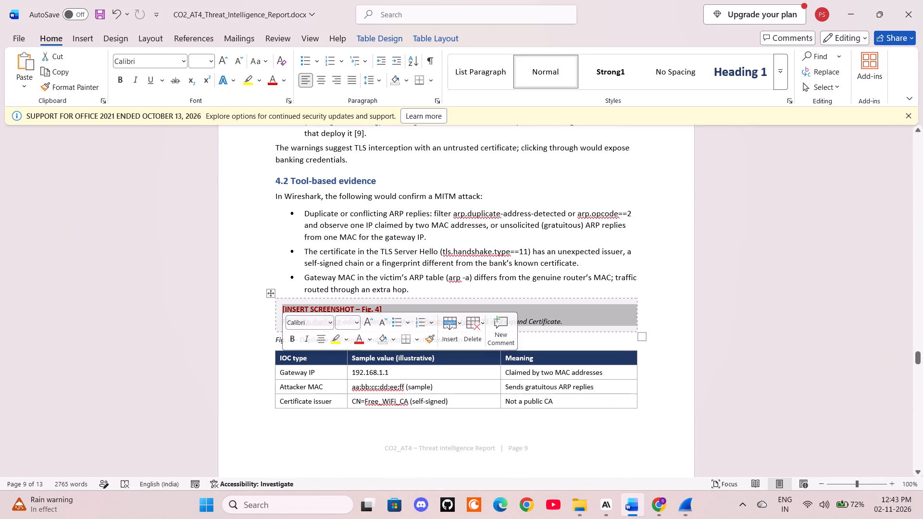
left_click(269, 293)
key("BackSpace")
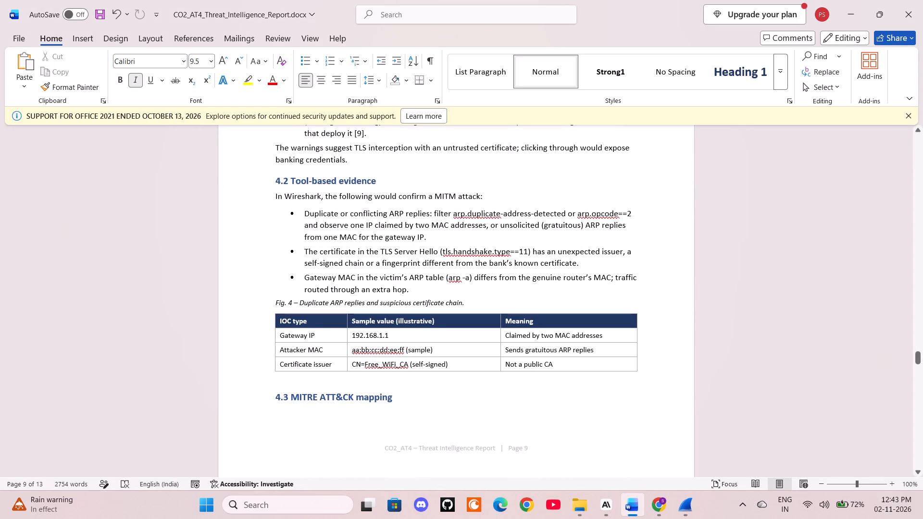
Insert the Conversations screenshot, Screenshot 2026-11-02 124347.png, directly before the Fig. 4 caption.
left_click(89, 34)
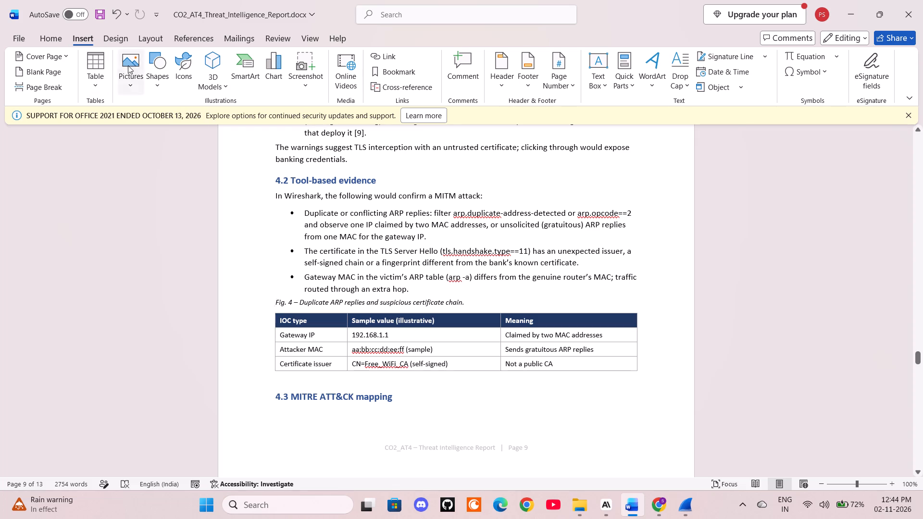
left_click(128, 65)
left_click(153, 121)
scroll(131, 209, "down", 20)
scroll(131, 209, "down", 20)
scroll(131, 209, "down", 6)
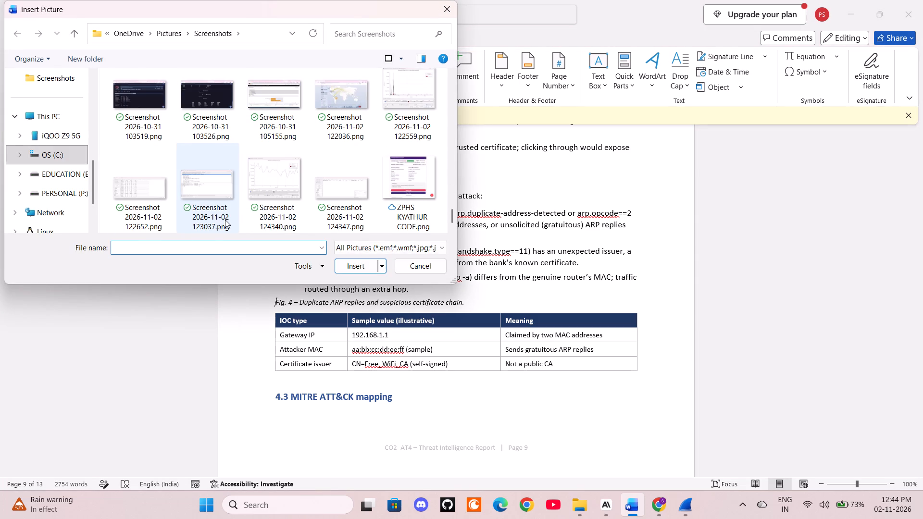
scroll(289, 231, "down", 7)
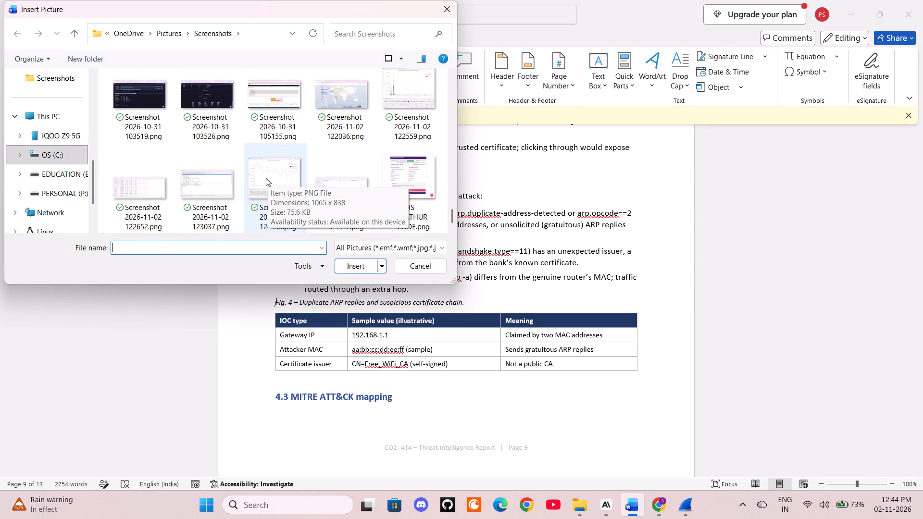
left_click(270, 165)
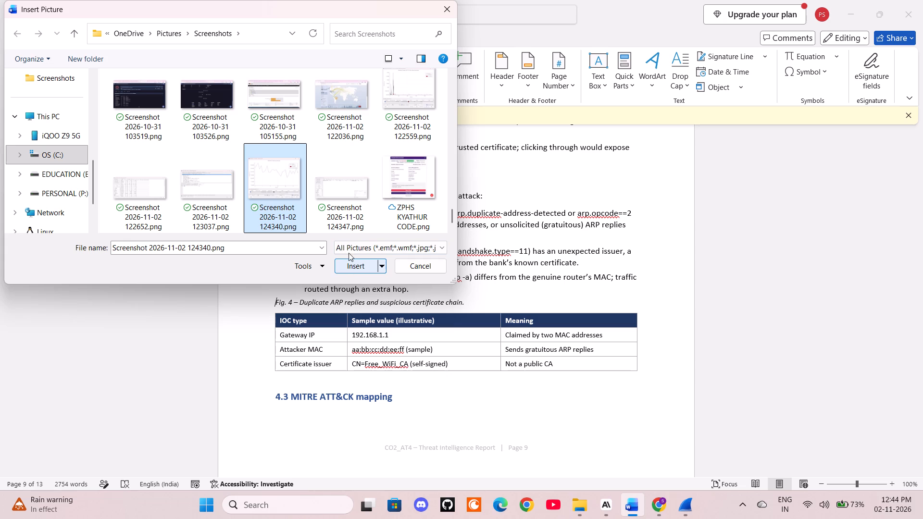
left_click(346, 190)
left_click(358, 264)
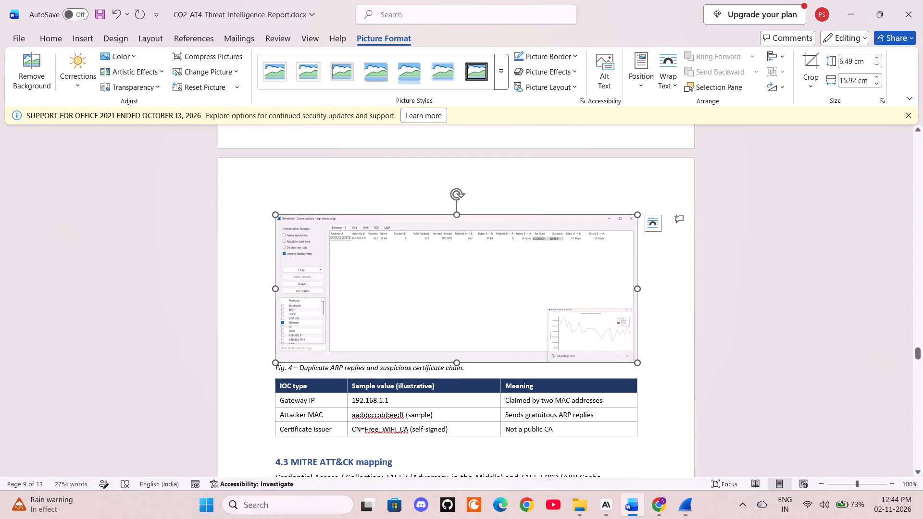
Insert the I/O Graphs screenshot, Screenshot 2026-11-02 124340.png, between the Conversations picture and the Fig. 4 caption.
left_click(278, 367)
left_click(84, 37)
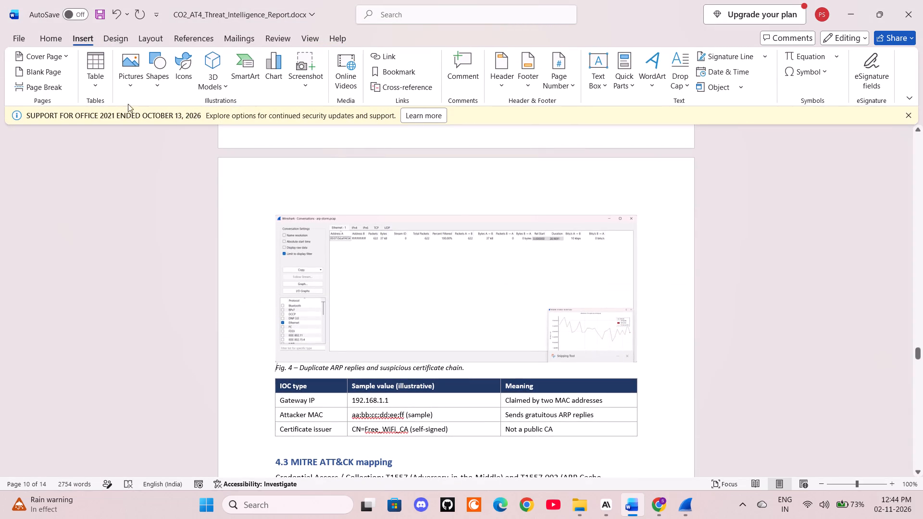
left_click(128, 66)
left_click(139, 120)
scroll(340, 222, "down", 16)
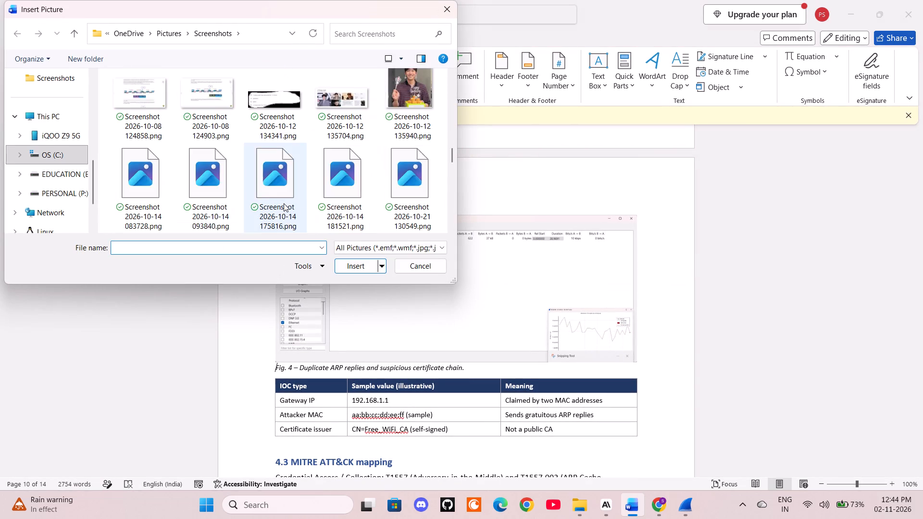
scroll(284, 203, "down", 20)
scroll(284, 203, "down", 4)
left_click(274, 187)
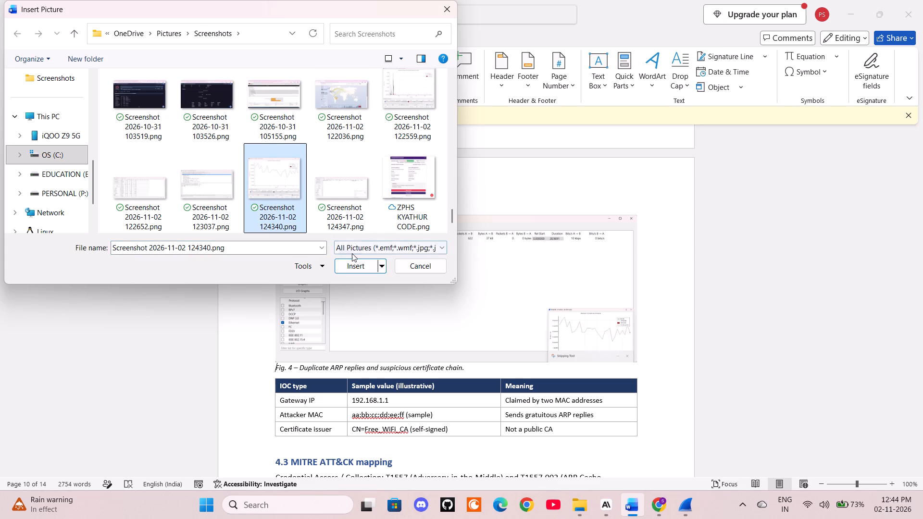
left_click(355, 266)
scroll(427, 301, "down", 2)
scroll(429, 289, "up", 3)
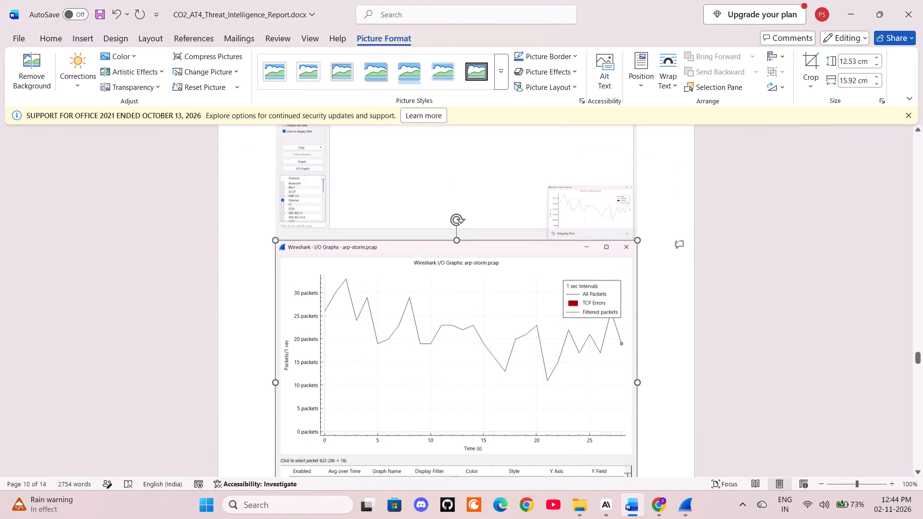
Give the Conversations picture Square text wrapping and stretch its lower edge down to make it taller.
left_click(408, 193)
scroll(413, 193, "up", 5)
left_click(649, 251)
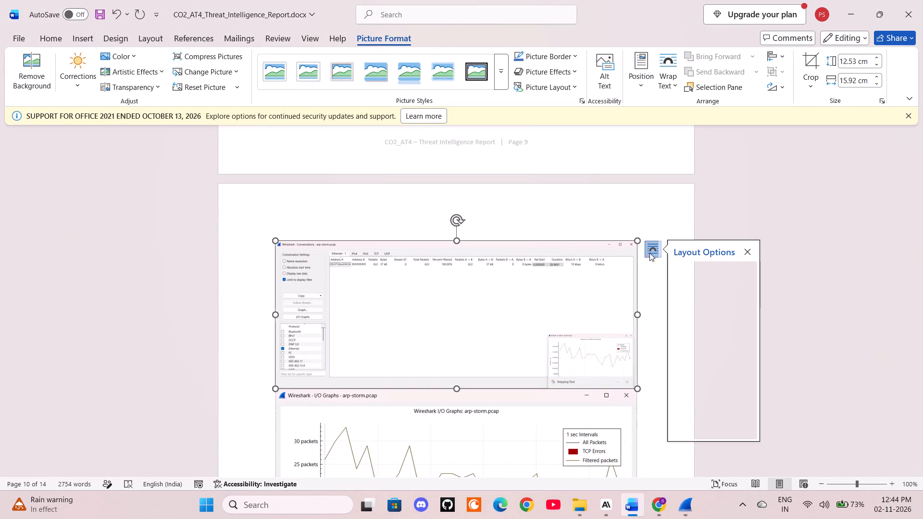
left_click(685, 336)
scroll(463, 249, "up", 14)
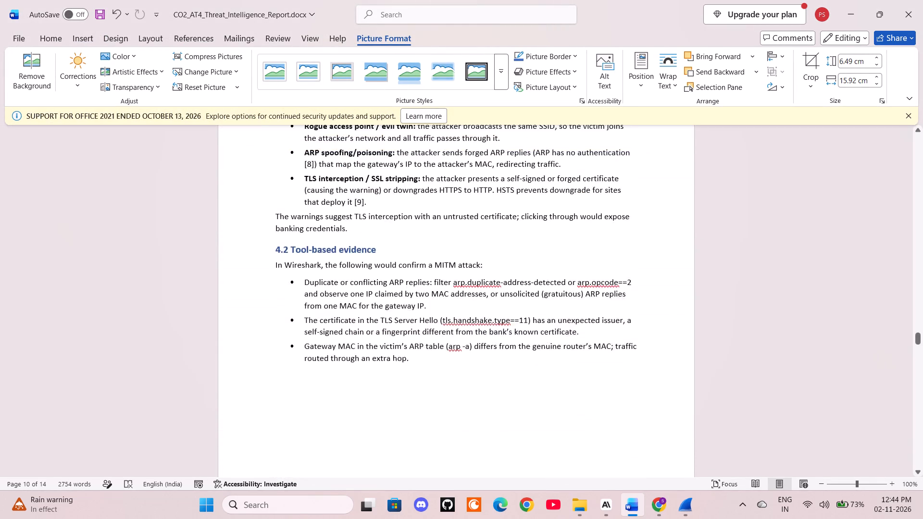
scroll(463, 249, "down", 15)
left_click_drag(456, 359, 460, 407)
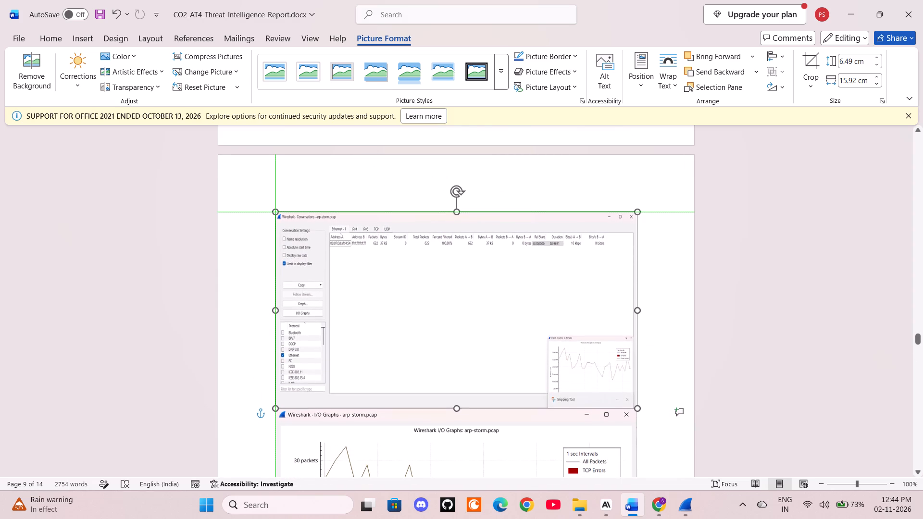
left_click_drag(460, 407, 461, 404)
Give the I/O Graphs picture Square text wrapping and position it just below the Conversations picture.
scroll(428, 399, "down", 7)
left_click(448, 279)
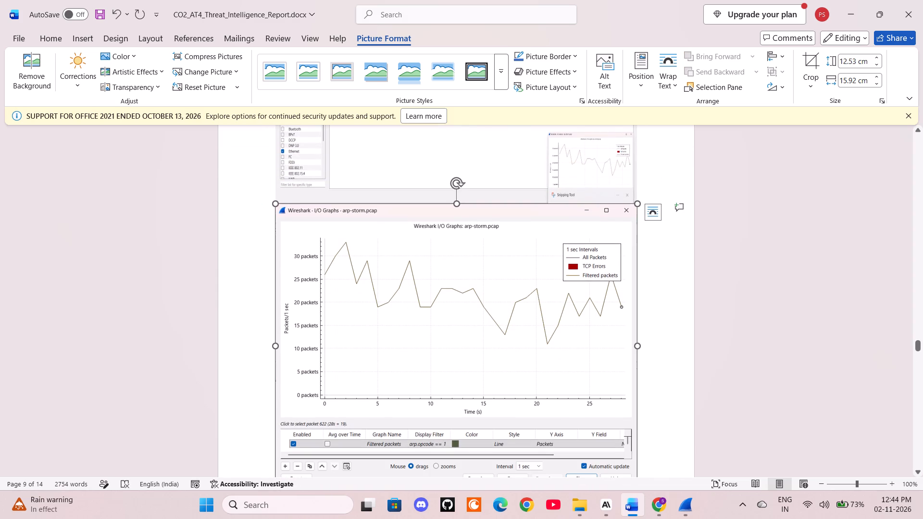
left_click_drag(454, 260, 457, 276)
left_click(649, 210)
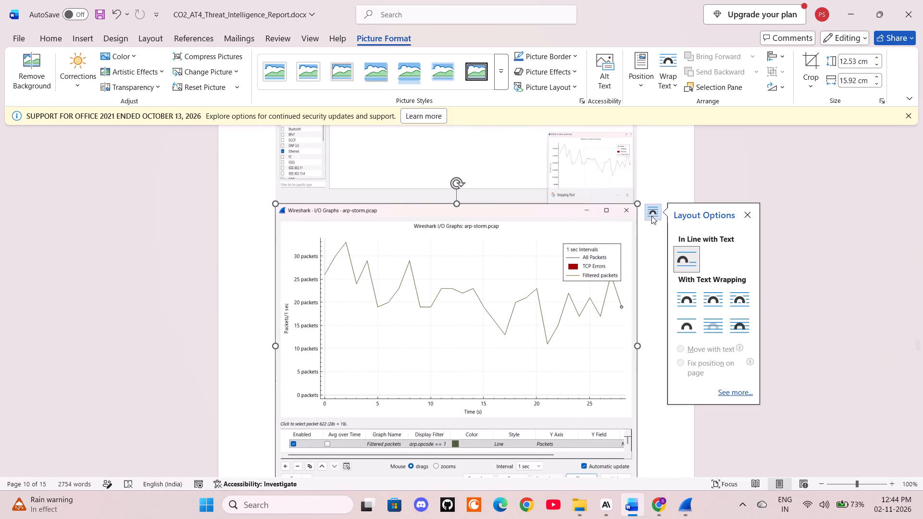
left_click(677, 299)
left_click_drag(486, 247, 486, 259)
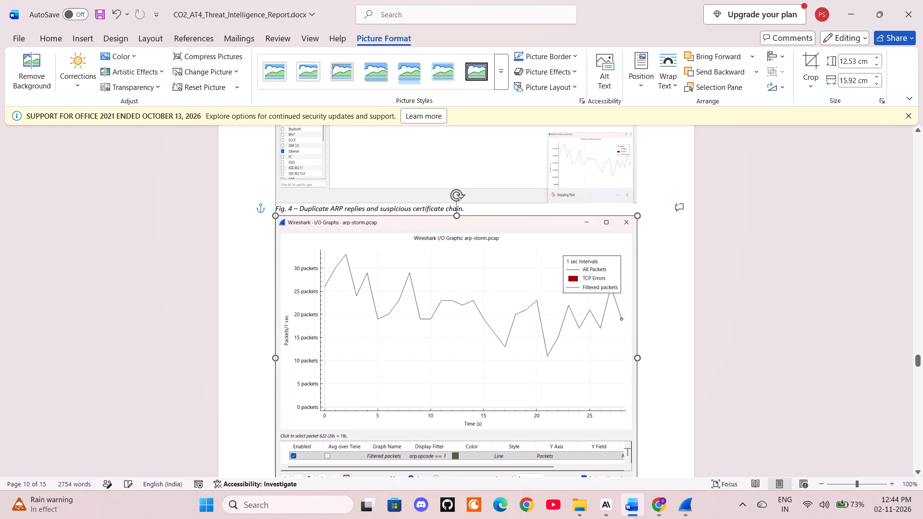
left_click_drag(486, 259, 486, 269)
left_click_drag(473, 267, 472, 246)
Add two line breaks before the Fig. 4 caption and nudge the I/O Graphs picture slightly down.
scroll(363, 389, "down", 7)
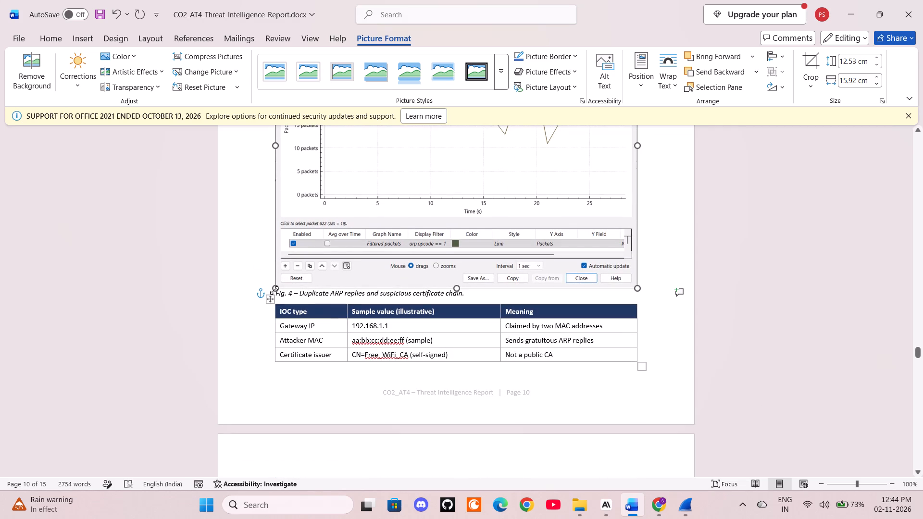
left_click(277, 292)
key("shift+Return")
key("shift+Return")
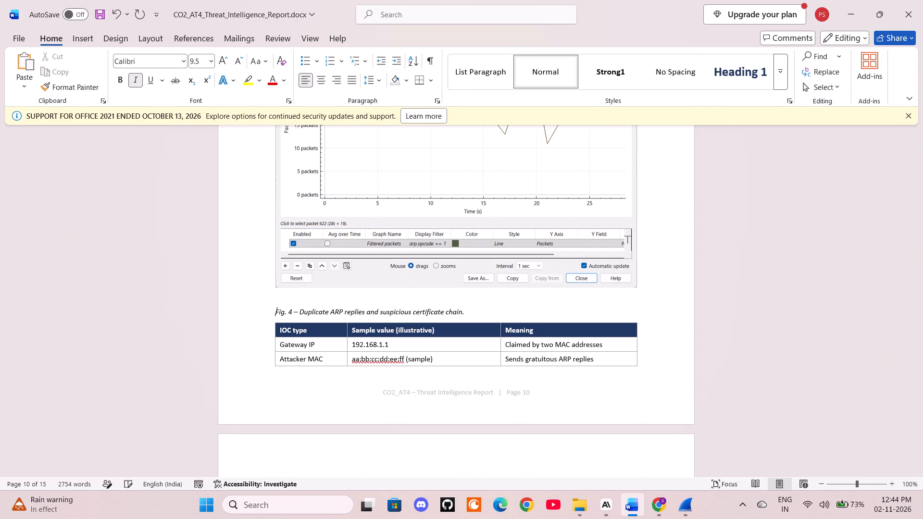
scroll(301, 255, "up", 9)
left_click_drag(426, 316, 426, 320)
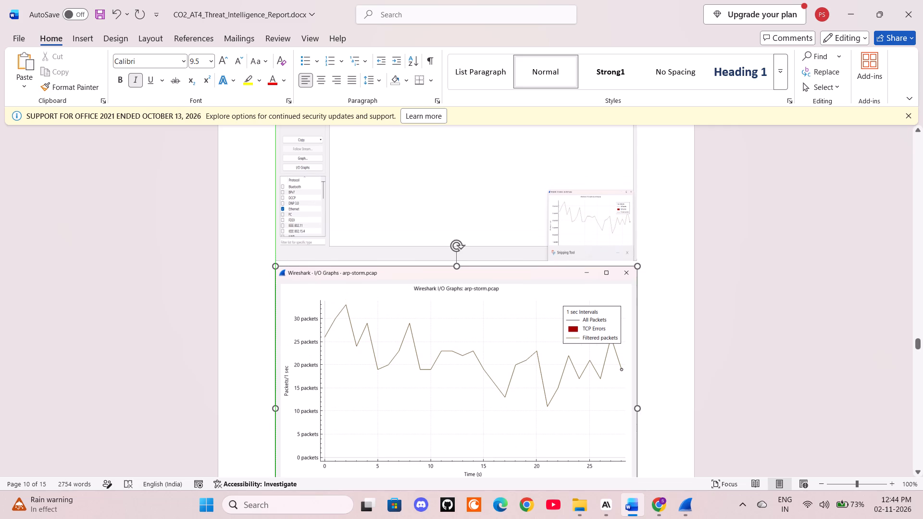
left_click_drag(426, 320, 426, 321)
Center the Fig. 4 caption below the pictures.
scroll(426, 321, "down", 3)
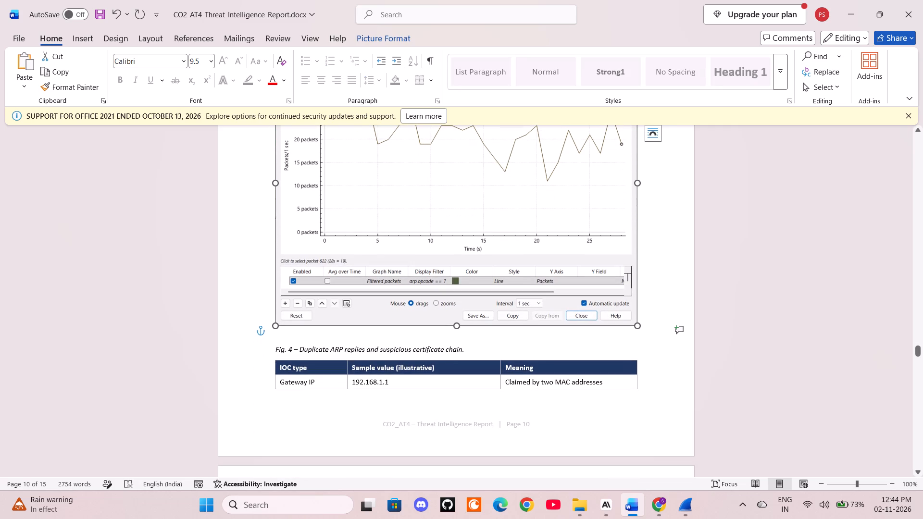
left_click(274, 350)
key("ctrl+e")
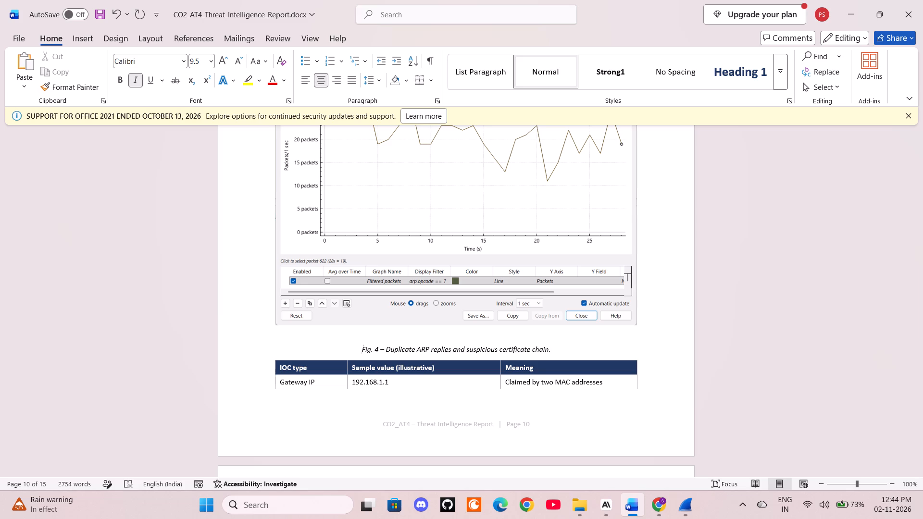
Bring the split IOC table together on the following page by adding a blank line in its Gateway IP row.
scroll(431, 364, "down", 2)
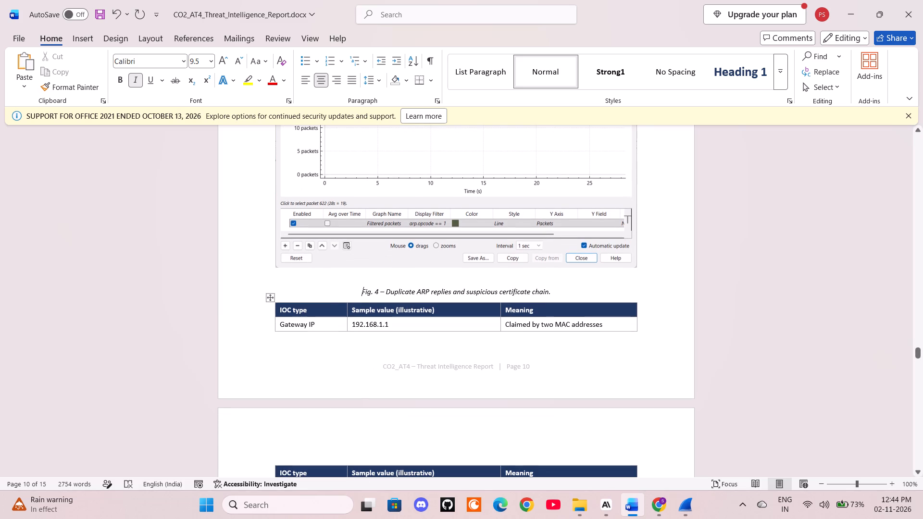
key("Down")
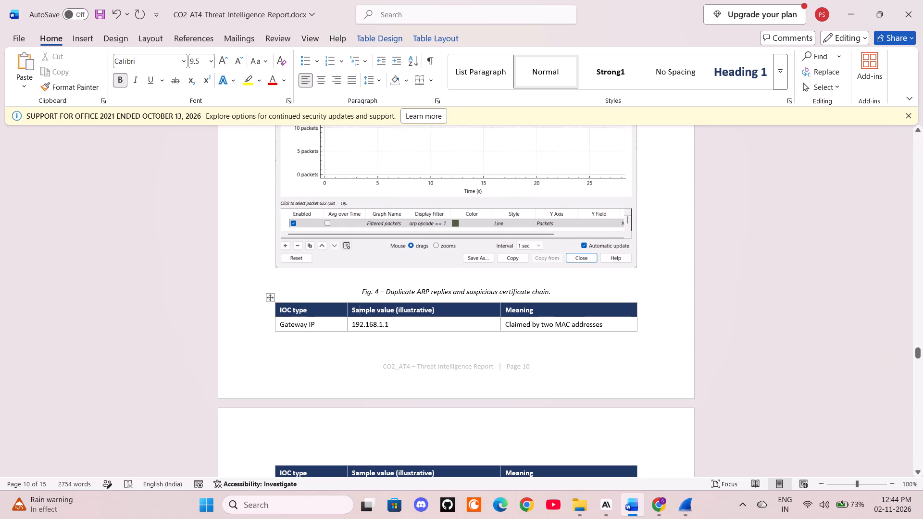
key("ctrl+Left")
key("ctrl+Left")
key("ctrl+Left")
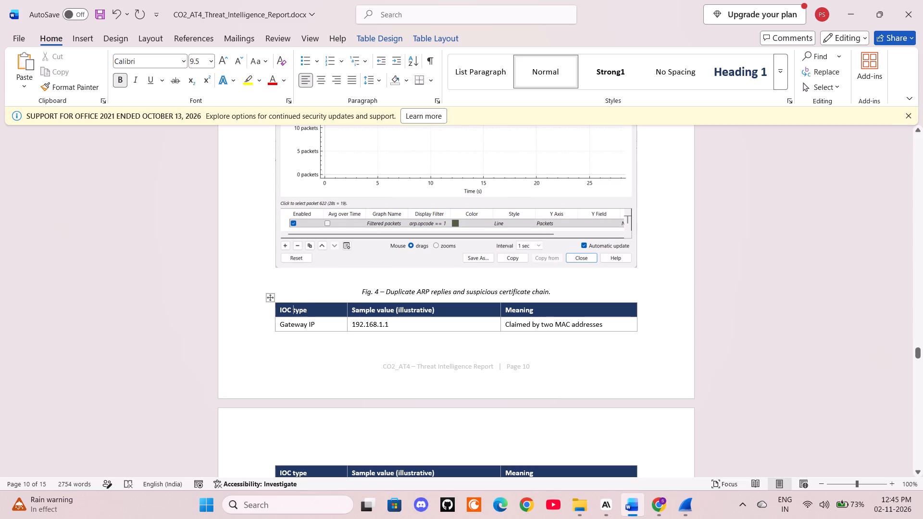
key("ctrl+Left")
key("ctrl+Left")
left_click(316, 352)
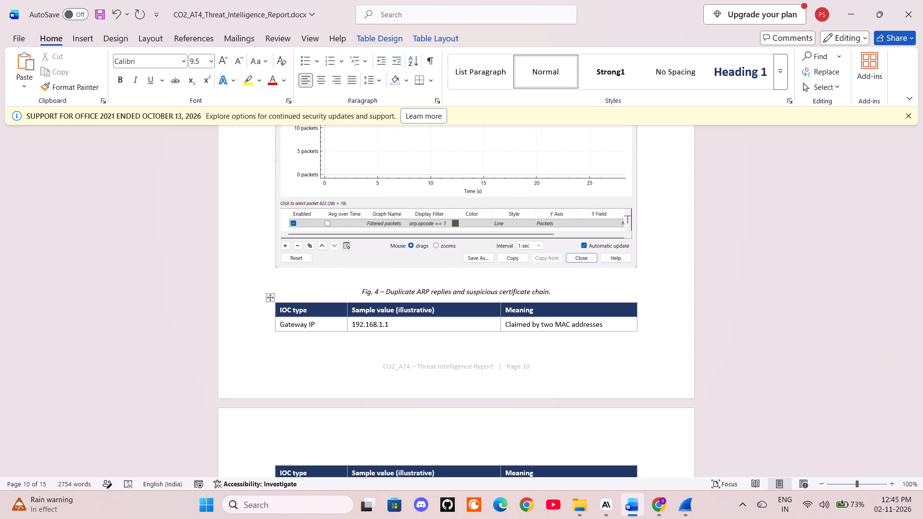
key("Return")
scroll(316, 352, "down", 4)
scroll(316, 352, "up", 1)
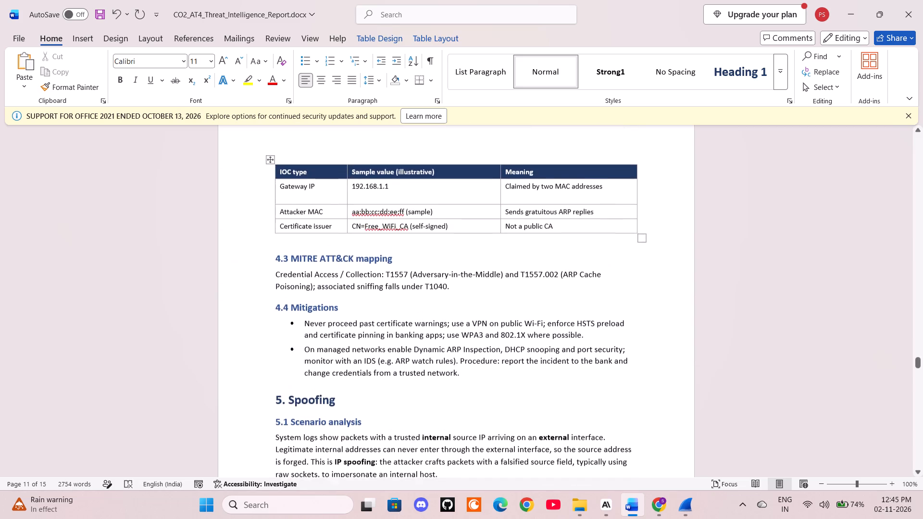
scroll(316, 352, "up", 2)
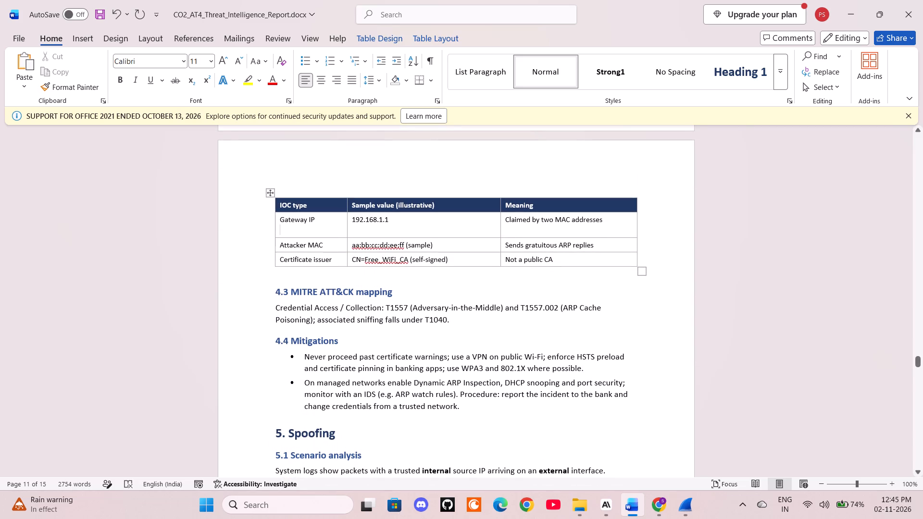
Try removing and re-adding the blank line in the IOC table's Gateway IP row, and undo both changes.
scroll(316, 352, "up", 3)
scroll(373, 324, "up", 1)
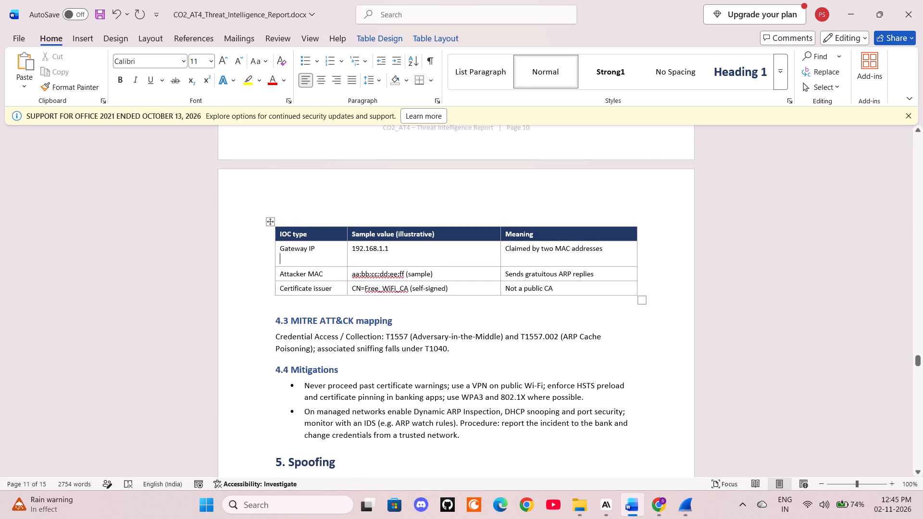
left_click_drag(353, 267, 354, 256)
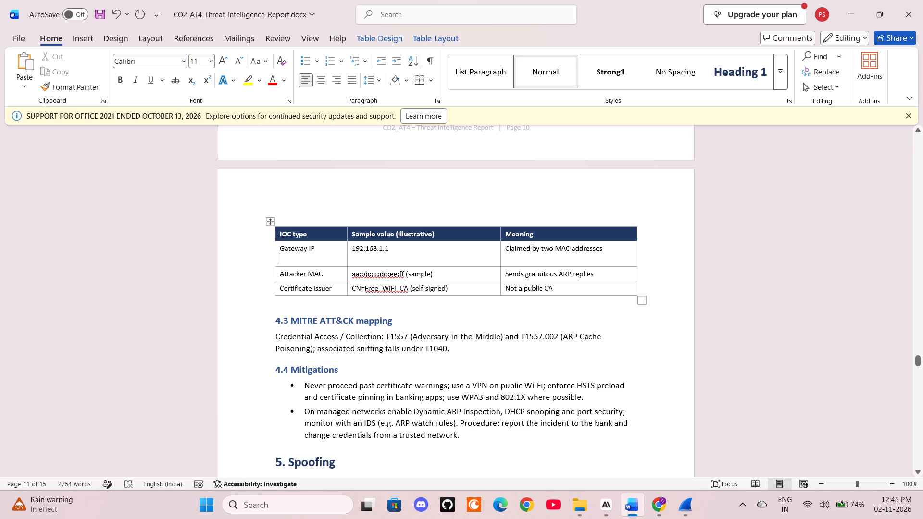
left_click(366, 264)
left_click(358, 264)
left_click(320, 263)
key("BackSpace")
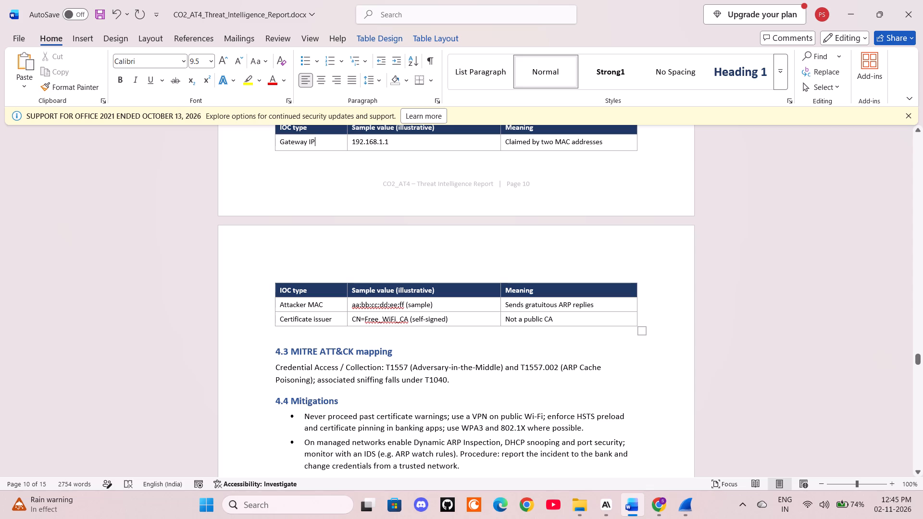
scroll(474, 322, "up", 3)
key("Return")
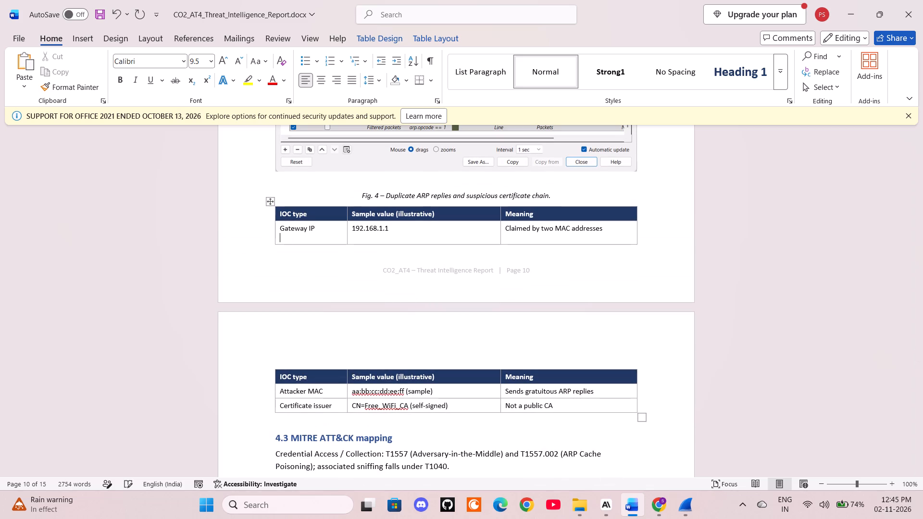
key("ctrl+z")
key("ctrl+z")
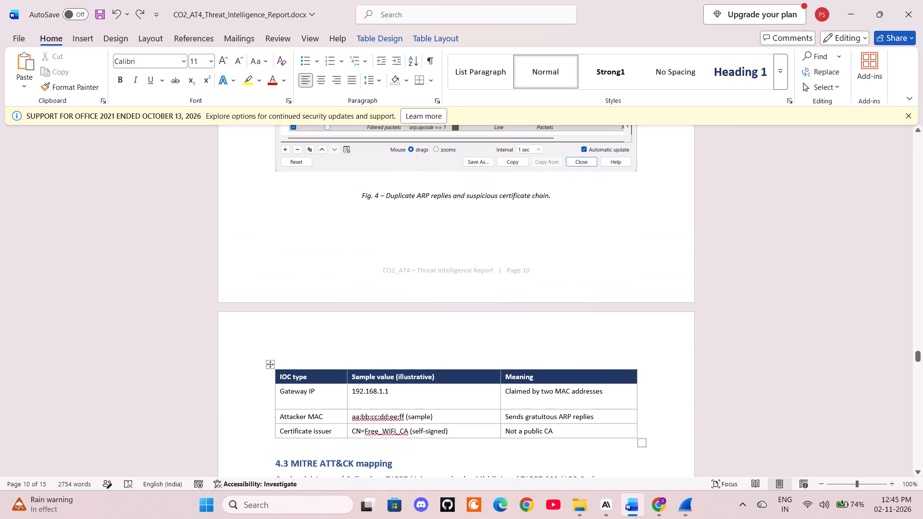
Remove the blank line from the Gateway IP row and add one after the Fig. 4 caption to keep the IOC table together.
left_click(286, 361)
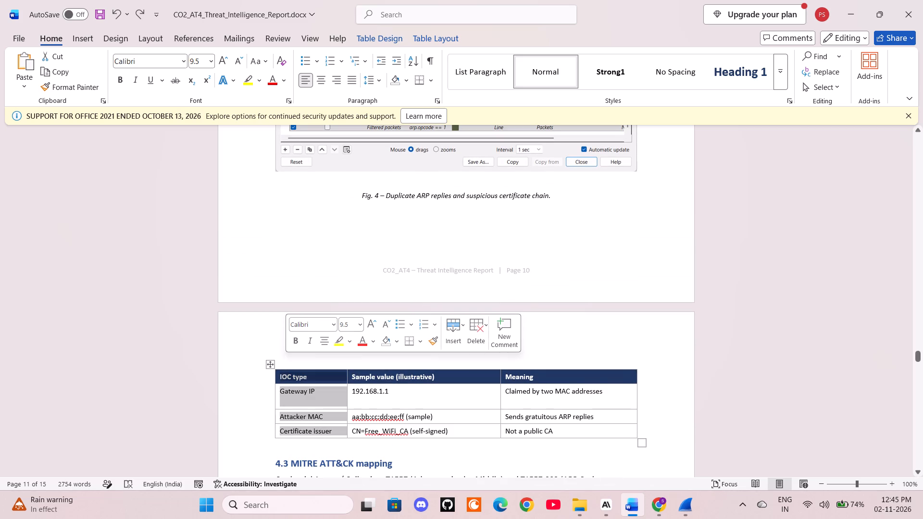
left_click(267, 366)
left_click_drag(268, 365, 270, 373)
left_click(289, 399)
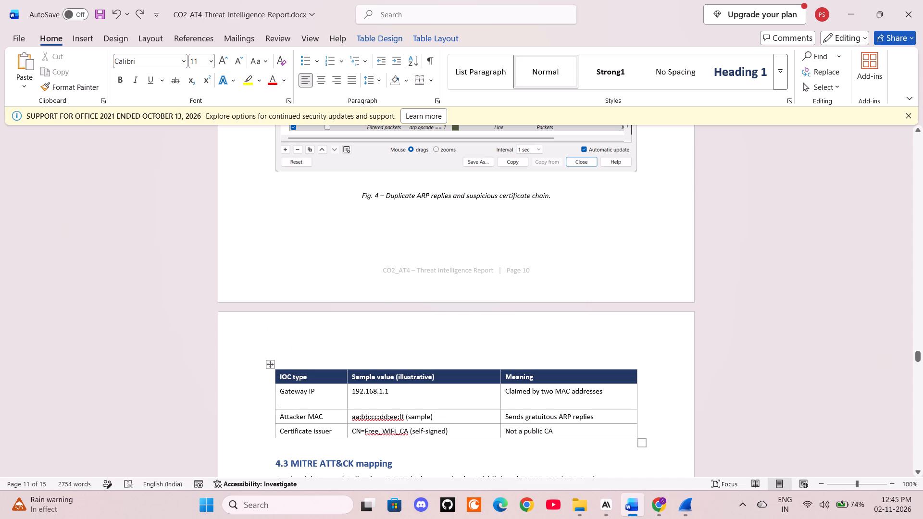
key("BackSpace")
left_click(567, 189)
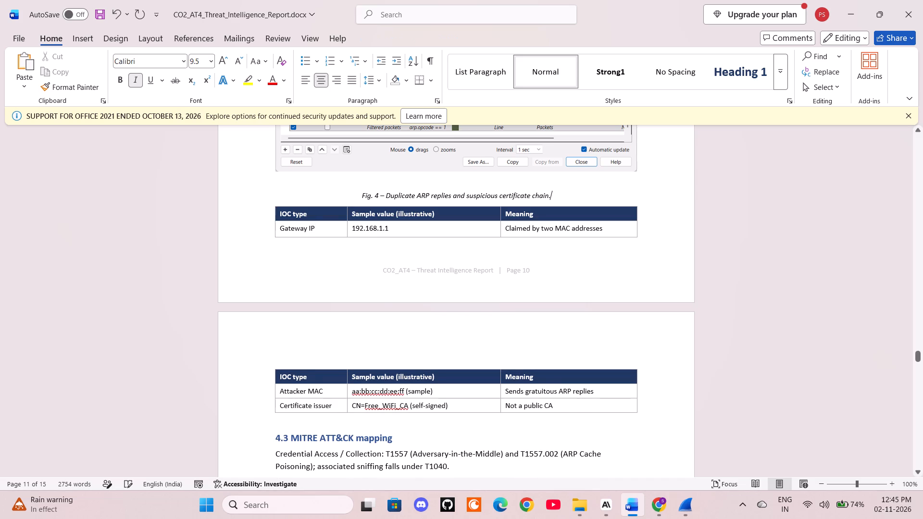
key("Return")
scroll(362, 414, "down", 3)
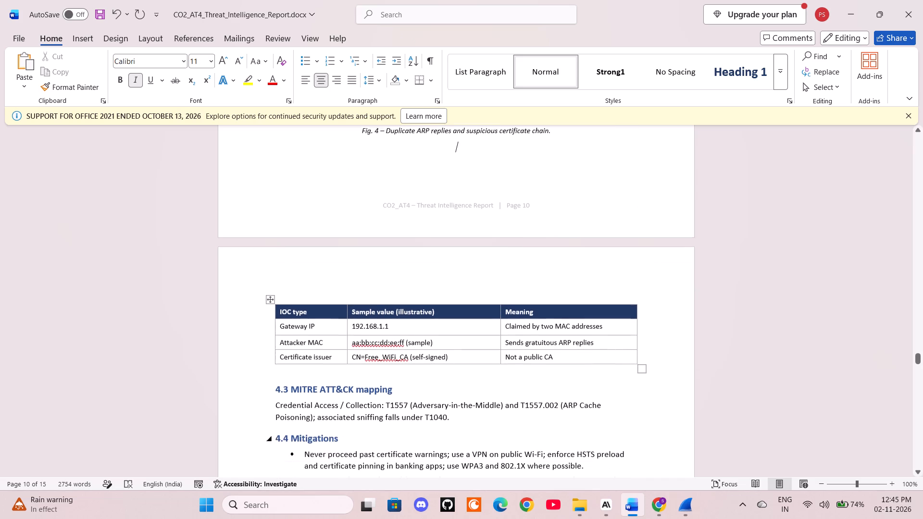
Switch to Wireshark's Conversations window for arp-storm.pcap and check the IPv4 conversations.
left_click(686, 506)
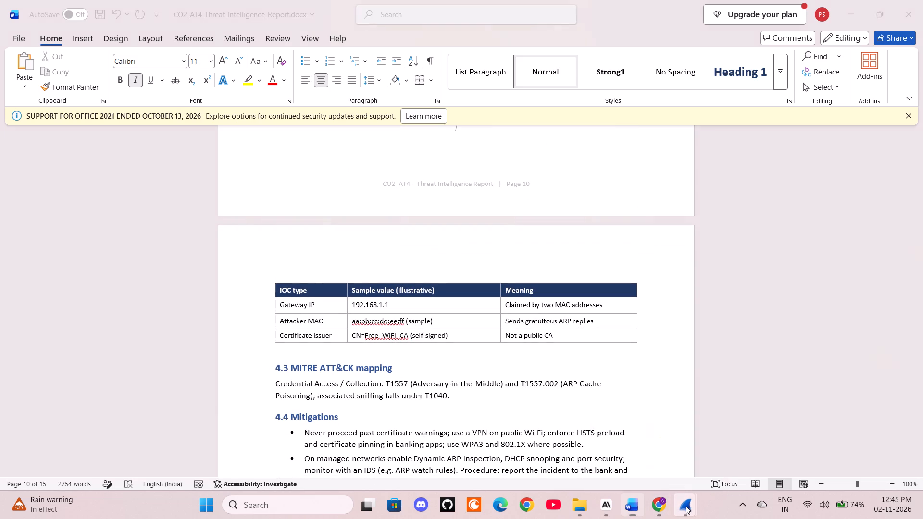
left_click(702, 447)
left_click(775, 432)
left_click(671, 512)
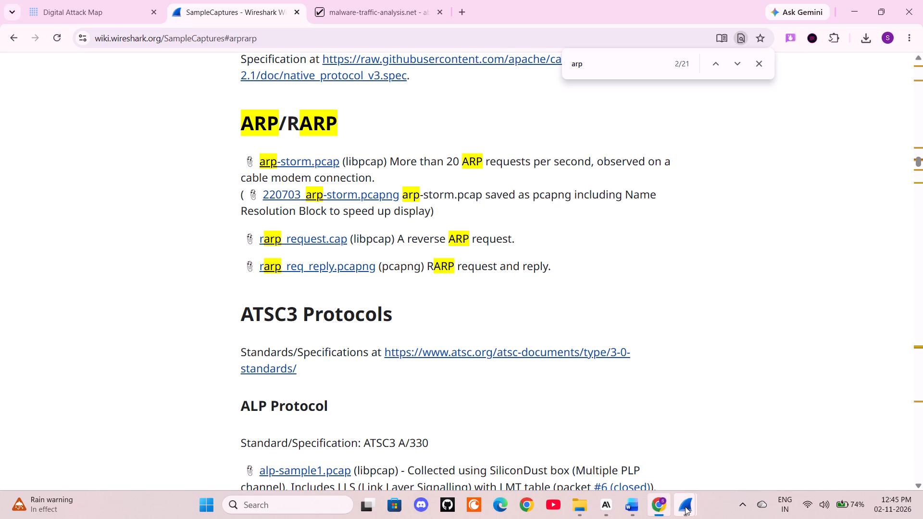
left_click(685, 507)
left_click(793, 457)
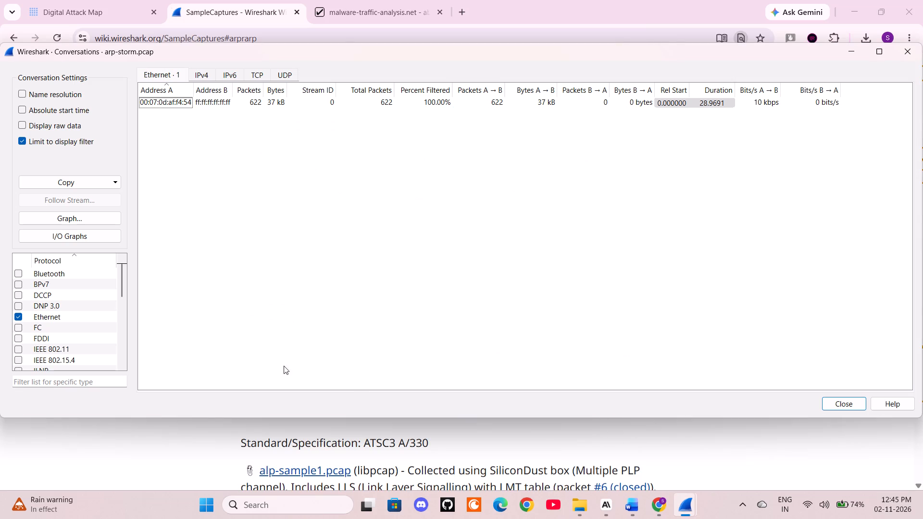
left_click(200, 72)
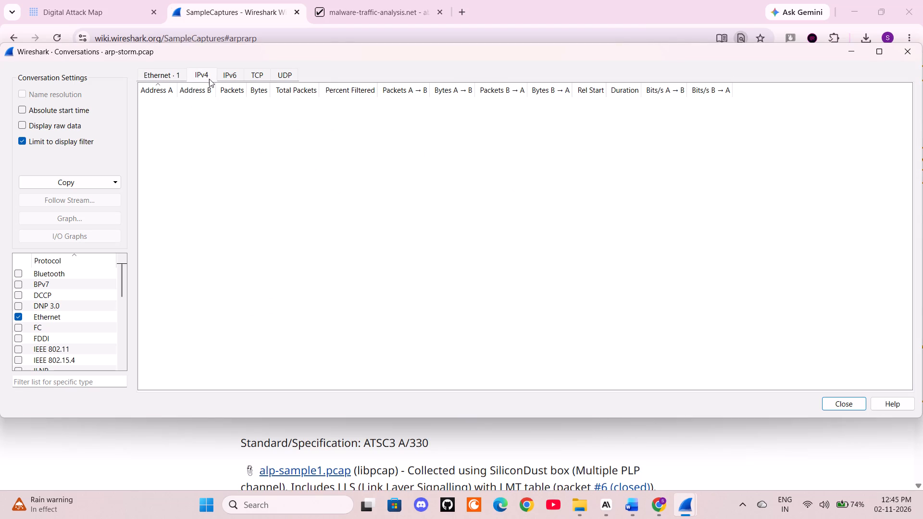
left_click(656, 508)
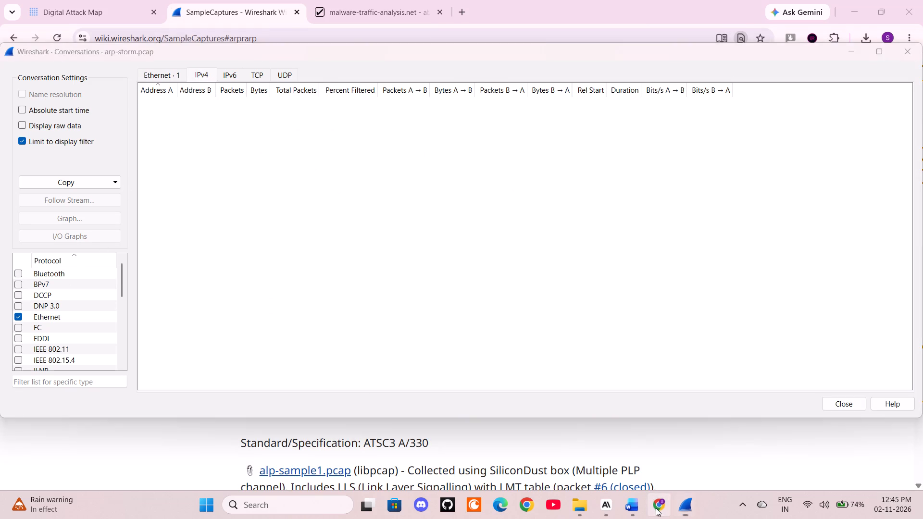
Back in the Word report, delete "(sample)" from the Attacker MAC value in the IOC table.
left_click(626, 507)
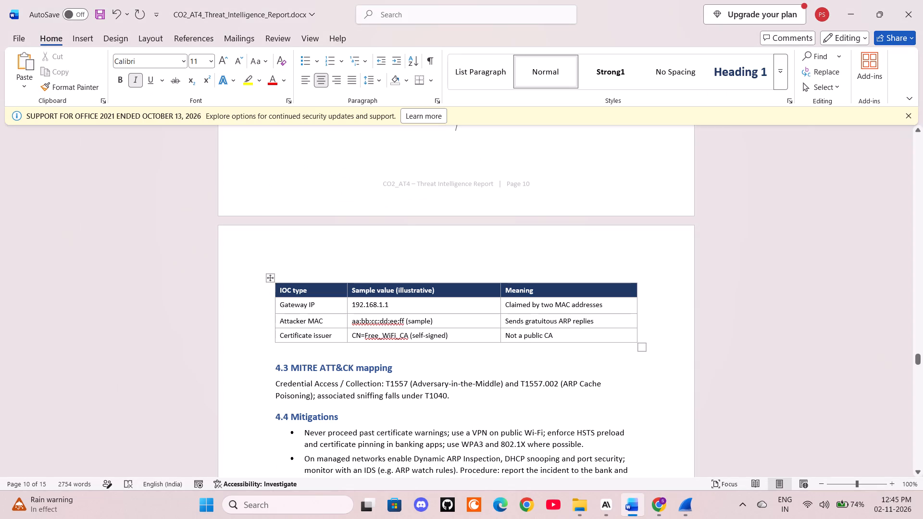
left_click_drag(449, 319, 407, 321)
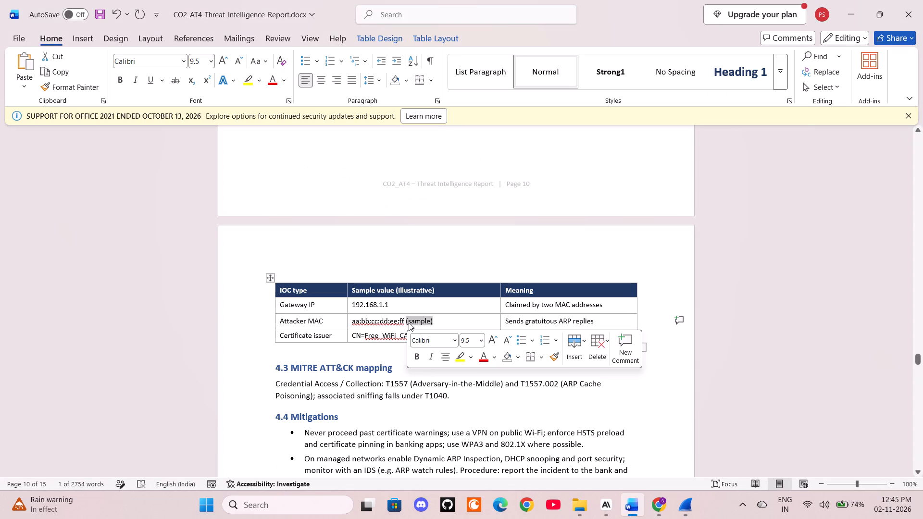
key("backslash")
left_click(440, 319)
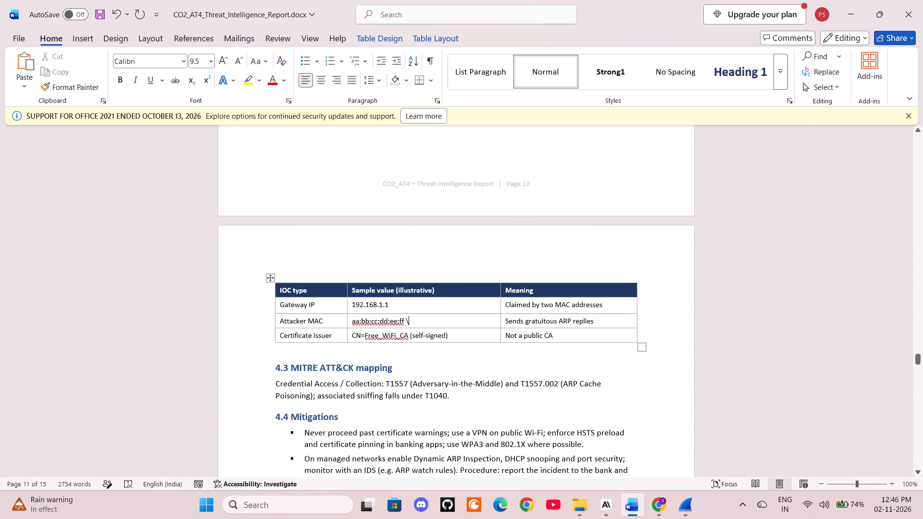
key("BackSpace")
key("BackSpace")
left_click_drag(459, 334, 444, 333)
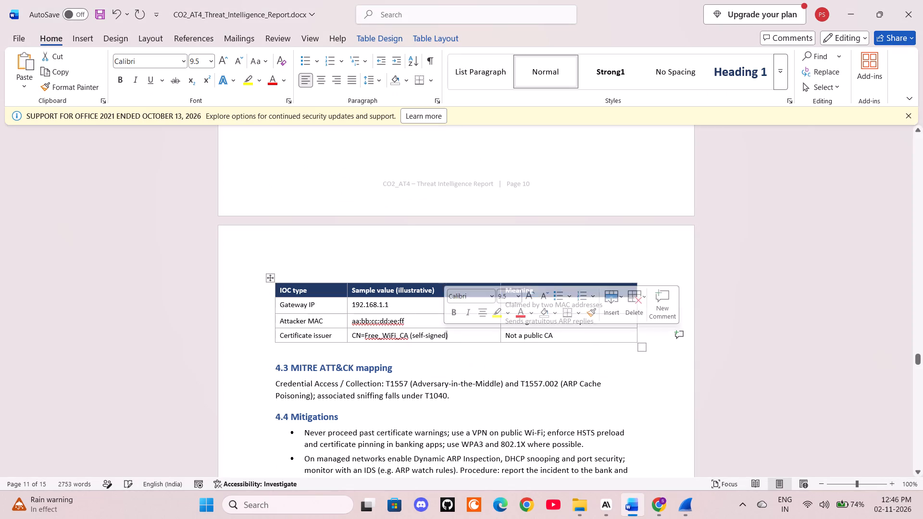
left_click(779, 317)
scroll(427, 378, "down", 4)
scroll(385, 375, "down", 6)
left_click(608, 508)
scroll(375, 309, "up", 8)
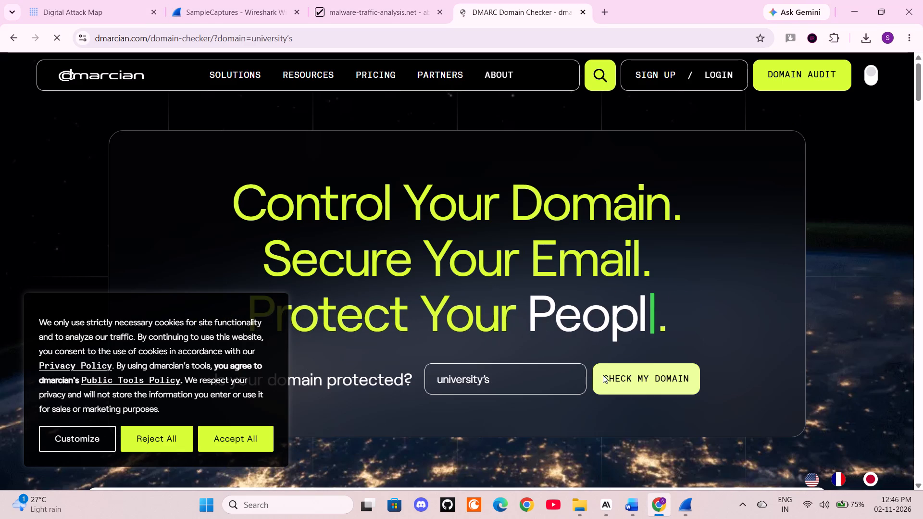
Accept all cookies on the dmarcian Domain Checker page.
scroll(452, 302, "down", 7)
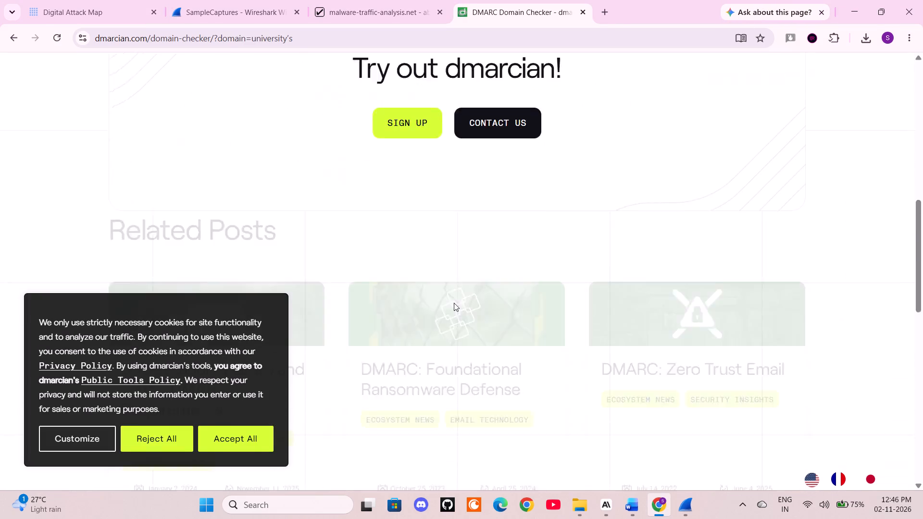
scroll(454, 303, "up", 2)
scroll(454, 303, "down", 5)
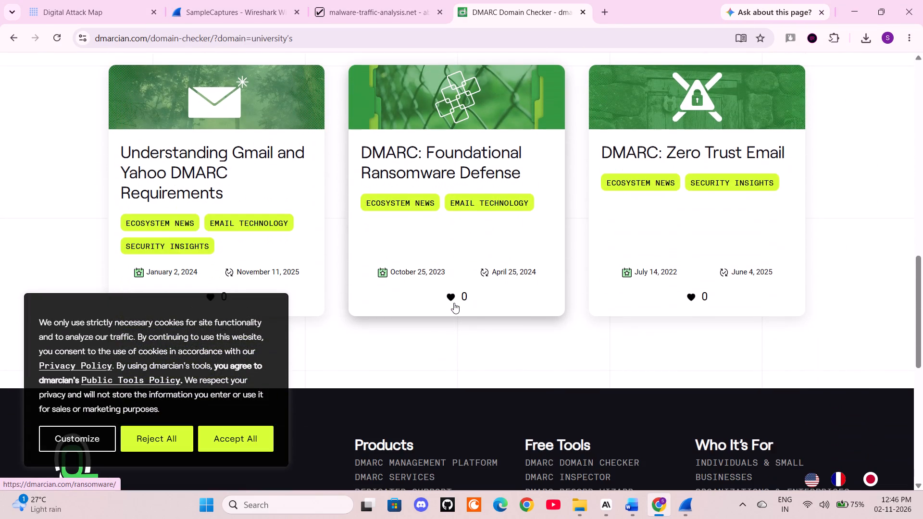
left_click(240, 435)
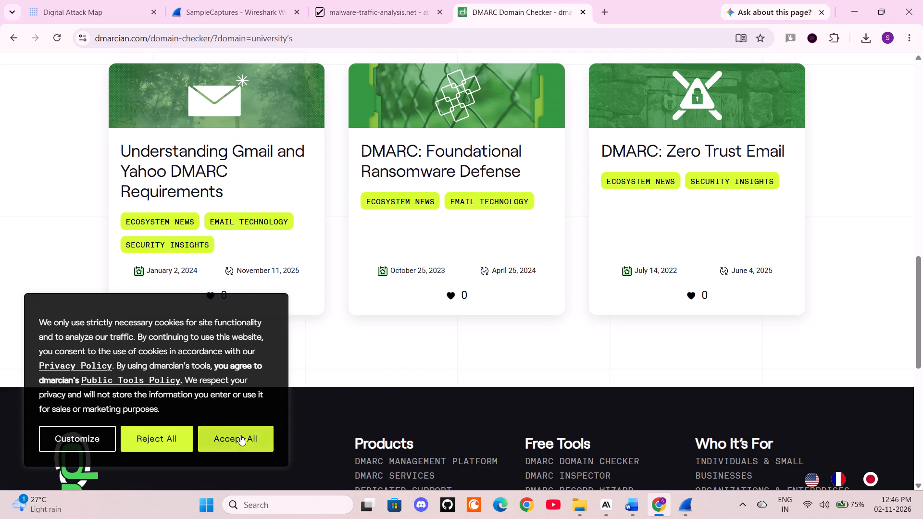
Rerun the domain check for "university's" and look through the page for SPF, DKIM and DMARC results.
scroll(349, 388, "up", 10)
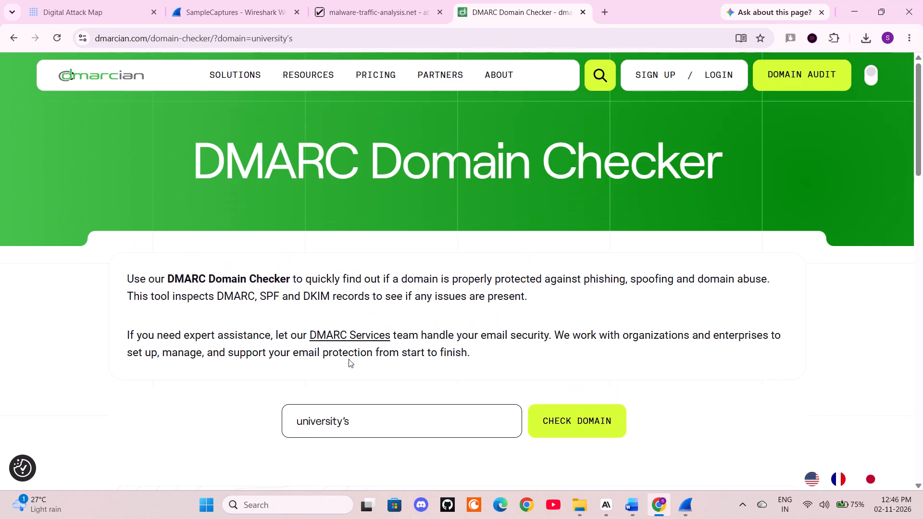
scroll(534, 361, "down", 2)
left_click(570, 306)
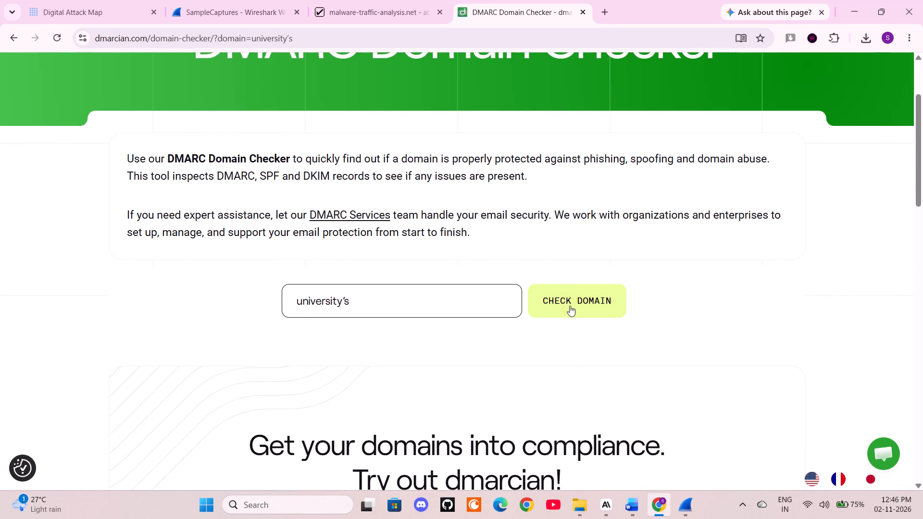
scroll(489, 323, "down", 5)
scroll(489, 319, "up", 5)
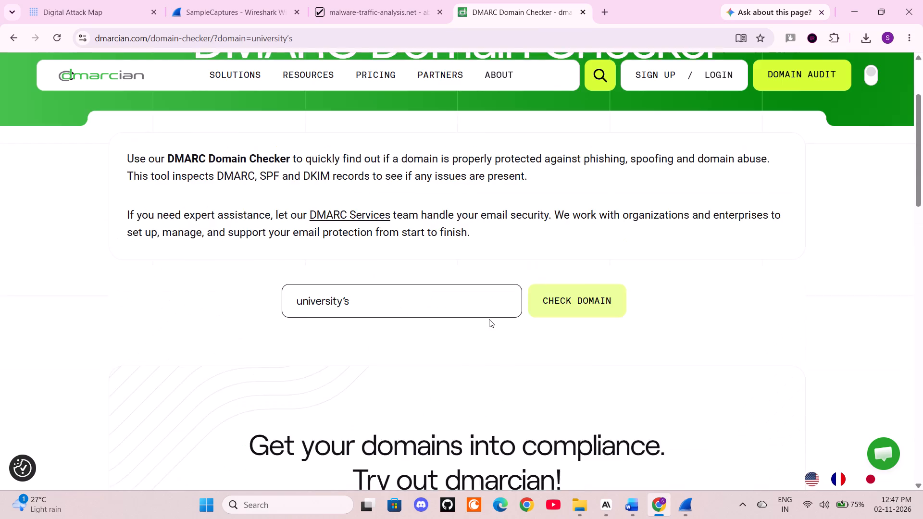
scroll(489, 319, "up", 4)
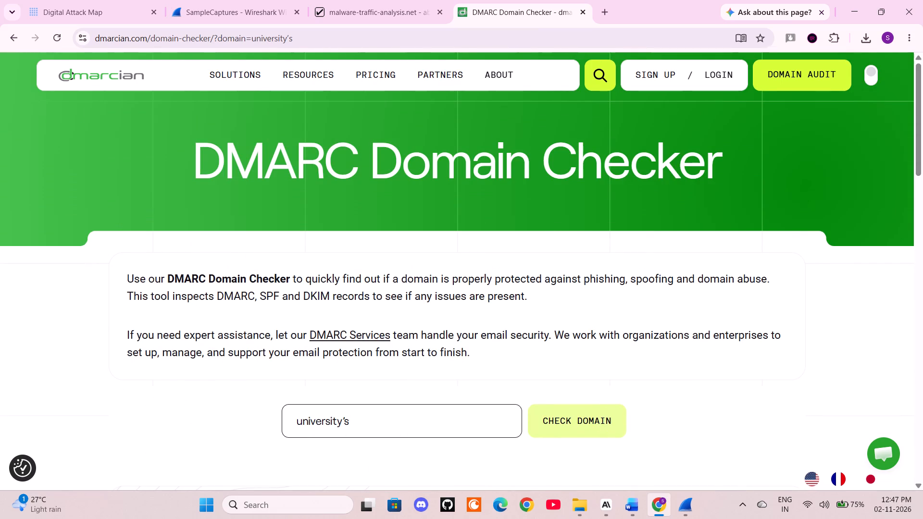
scroll(369, 421, "down", 10)
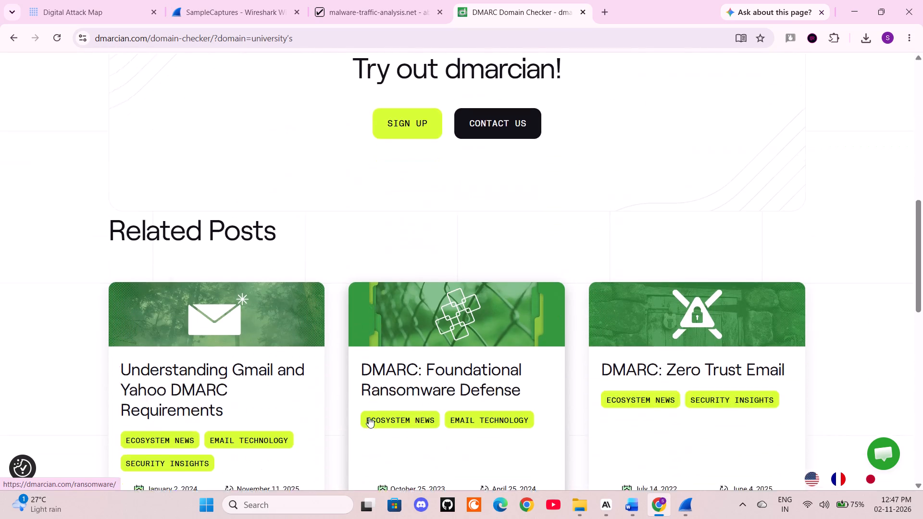
scroll(369, 417, "down", 1)
scroll(371, 410, "up", 14)
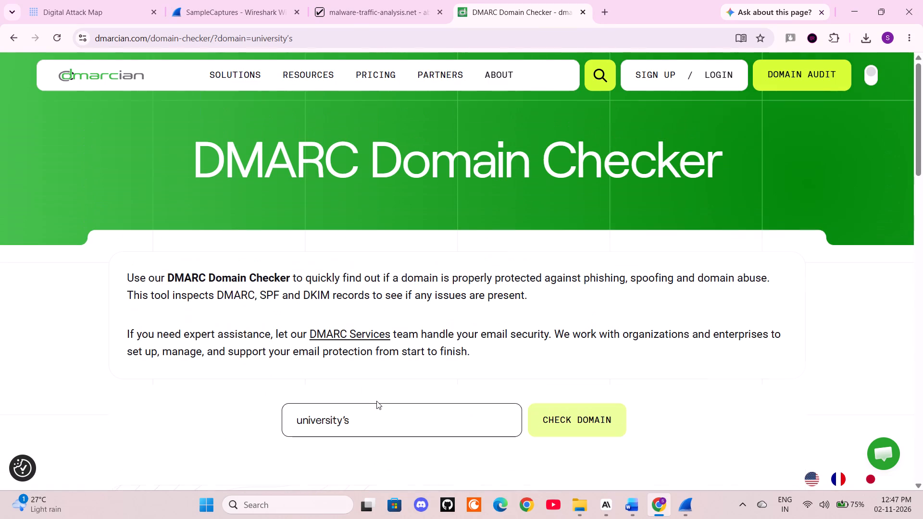
scroll(377, 399, "up", 4)
Replace the entry with saveetha.com, run the domain check and review its DMARC results.
left_click_drag(386, 424, 293, 418)
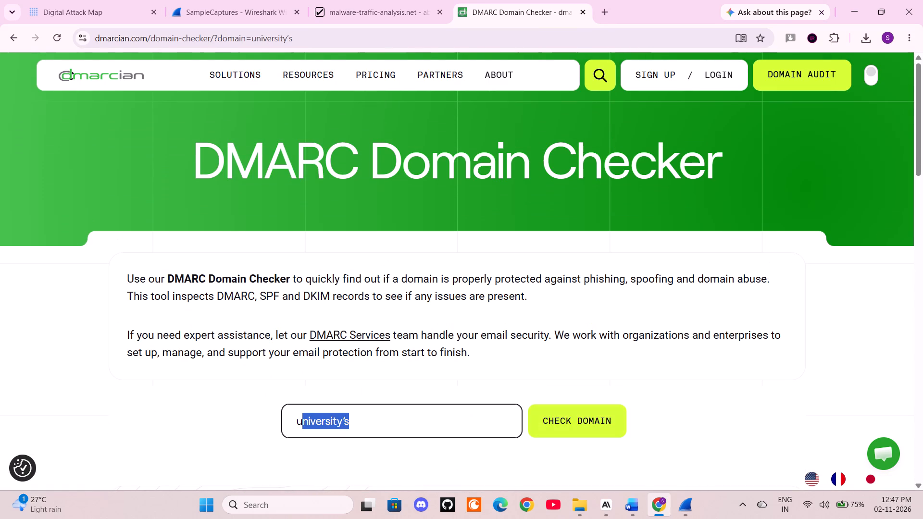
left_click_drag(293, 418, 285, 418)
type("saveetha.co")
key("m")
key("Return")
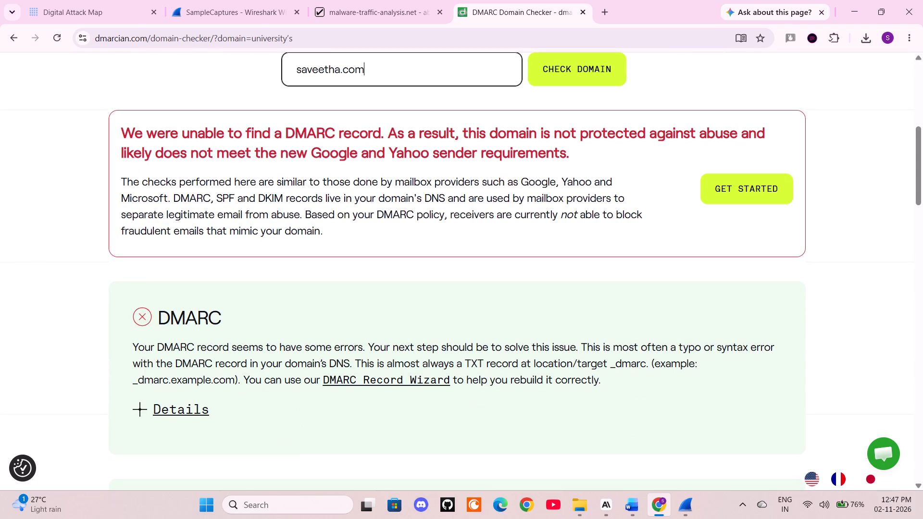
scroll(236, 297, "up", 1)
scroll(316, 301, "up", 1)
scroll(316, 301, "down", 2)
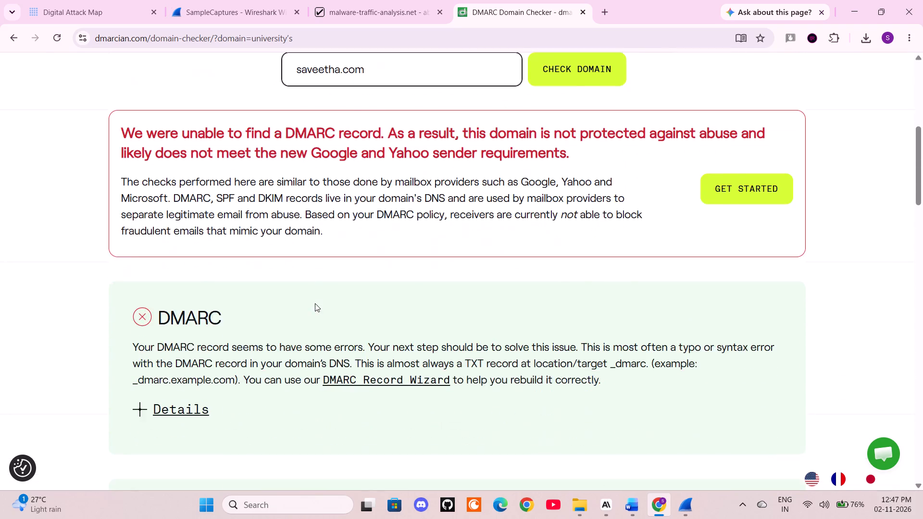
scroll(315, 300, "up", 3)
left_click_drag(420, 254, 256, 258)
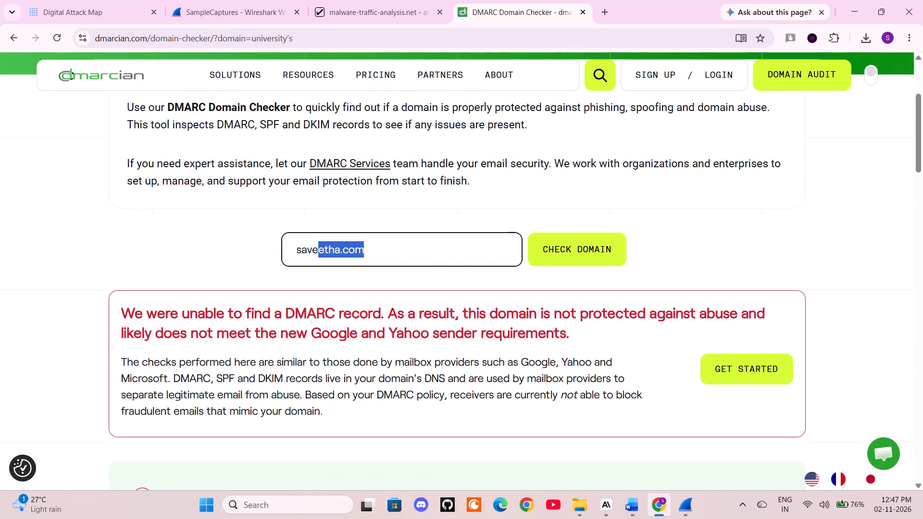
type("sv")
key("BackSpace")
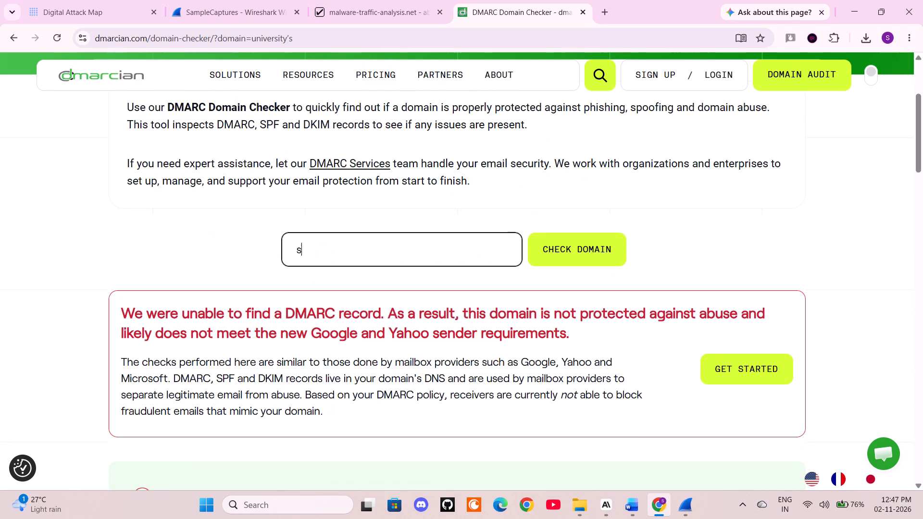
type("aveetha")
type(".net")
key("Return")
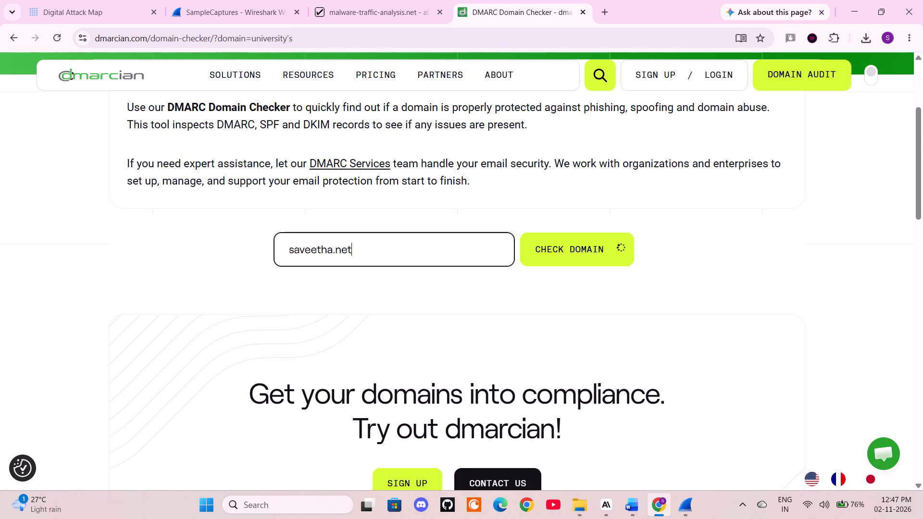
scroll(425, 352, "down", 3)
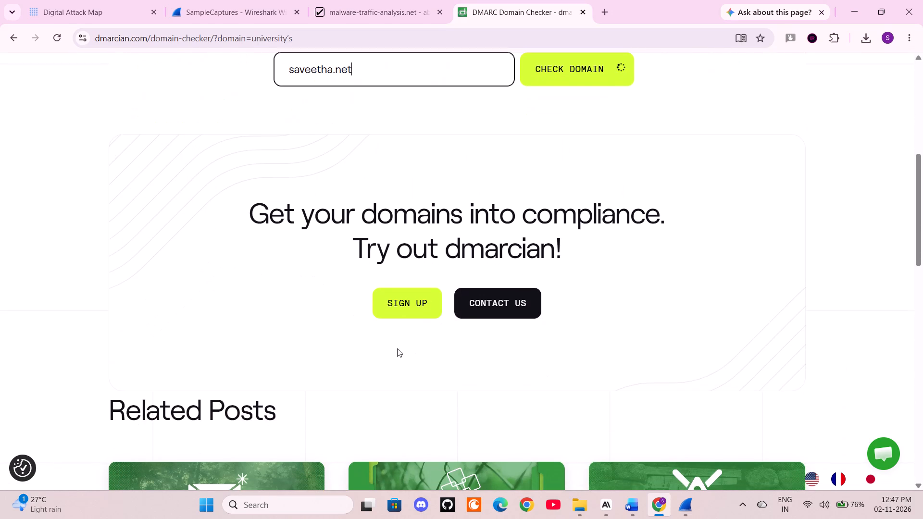
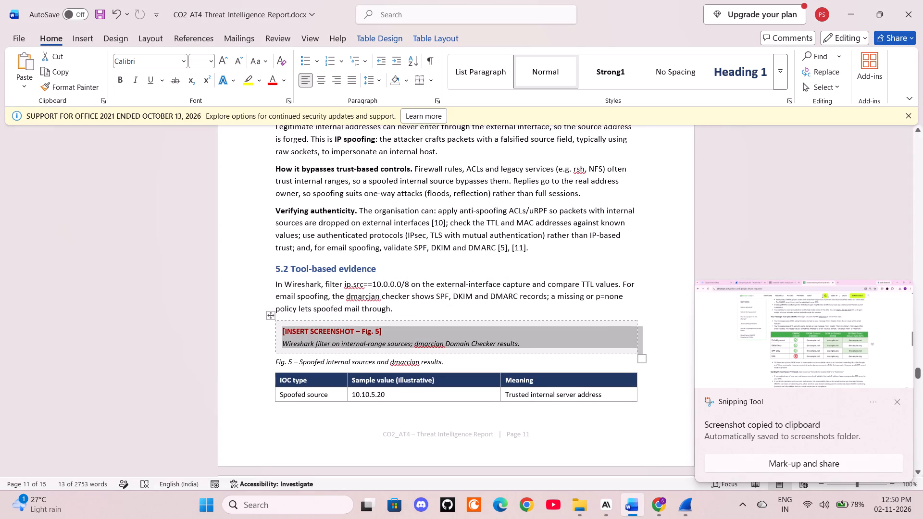
Delete the selected [INSERT SCREENSHOT – Fig. 5] placeholder box in section 5.2.
key("BackSpace")
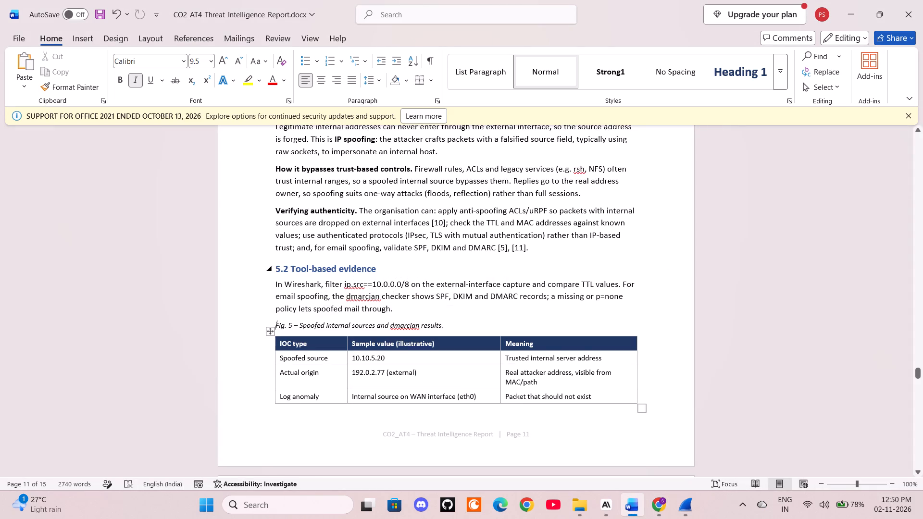
Copy the filter ip.src==10.0.0.0/8 from the section 5.2 text.
left_click_drag(345, 288, 408, 282)
key("ctrl+c")
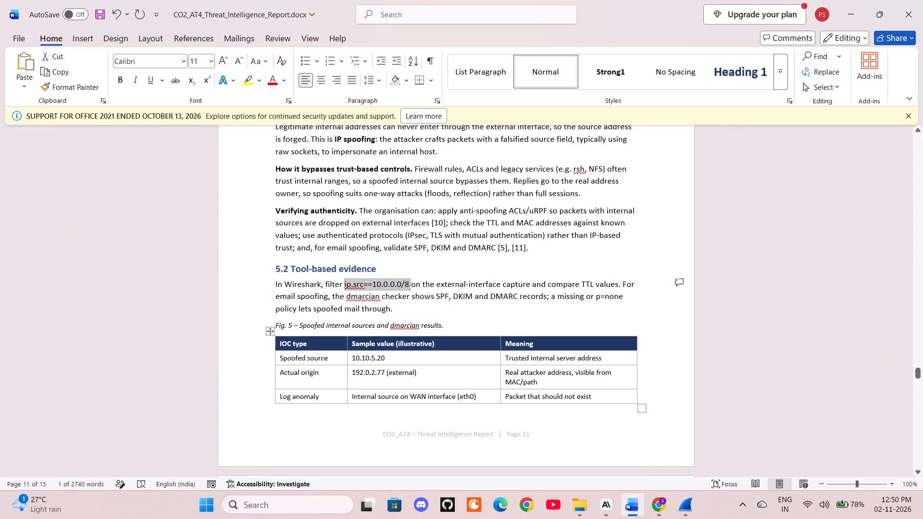
Close the arp-storm capture and open 2026-10-01-traffic-analysis-exercise.pcap in Wireshark from its zip in Downloads.
left_click(683, 501)
left_click(548, 442)
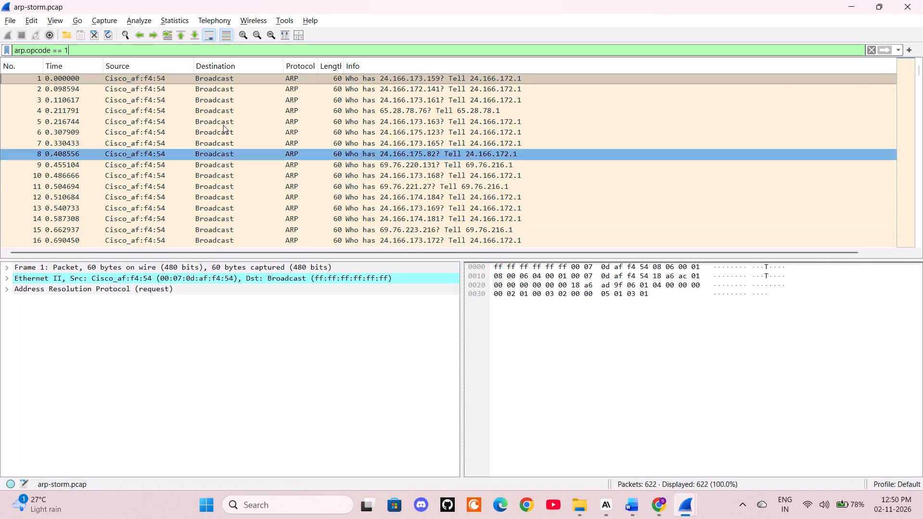
left_click(922, 0)
left_click(573, 518)
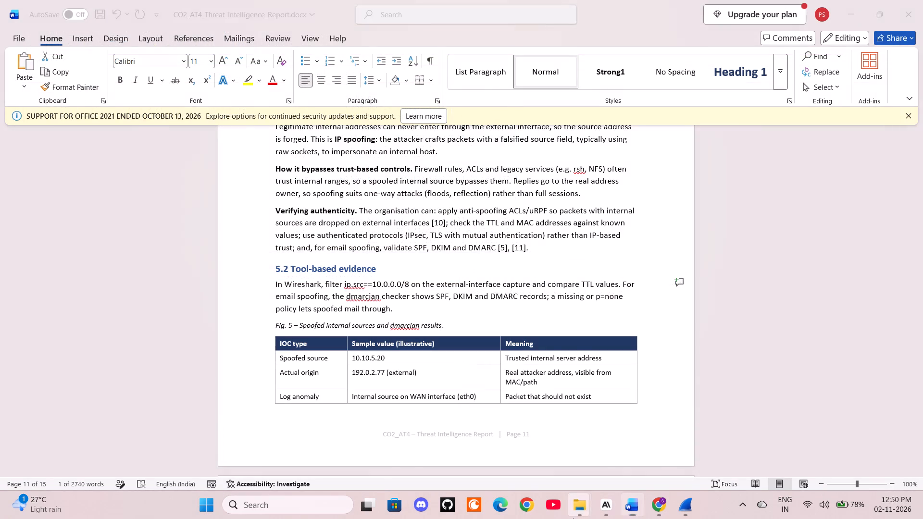
left_click(410, 436)
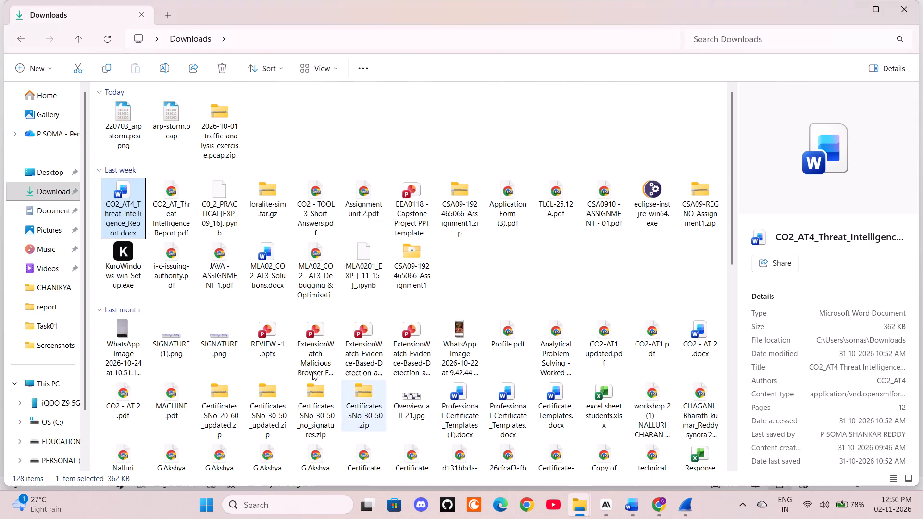
double_click(225, 107)
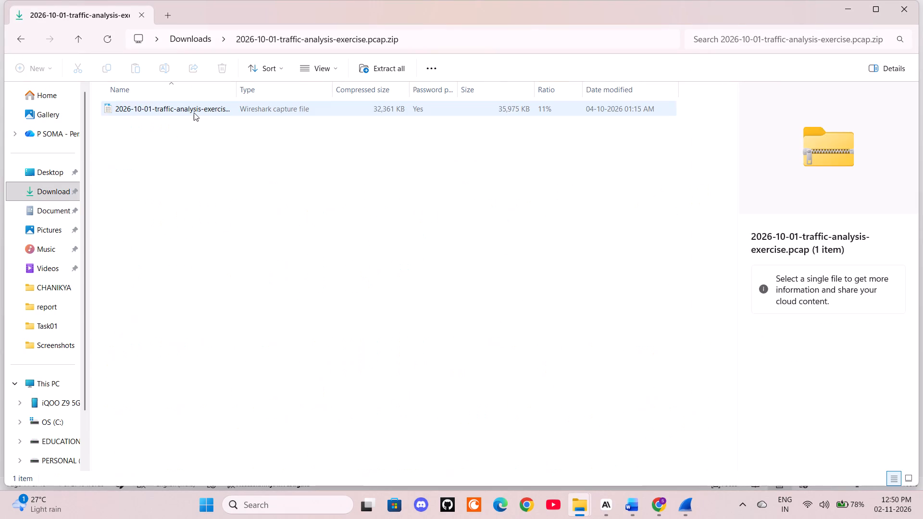
double_click(194, 112)
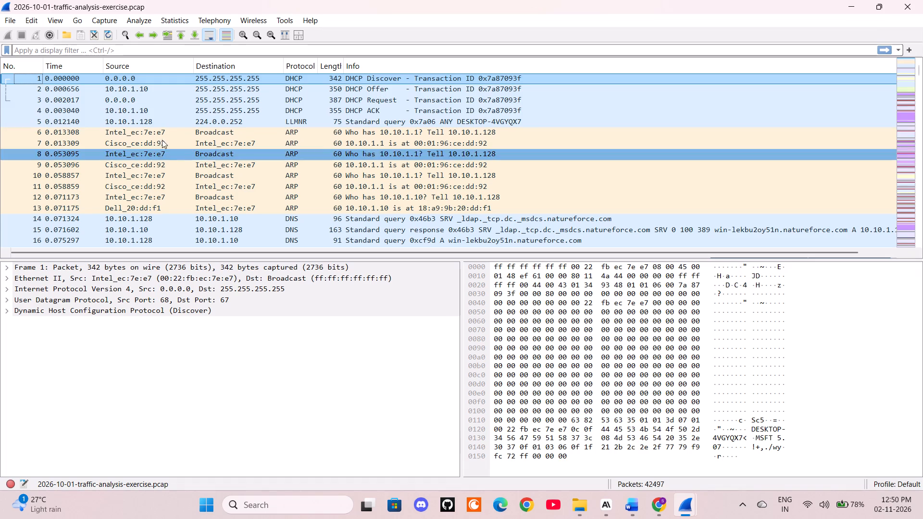
Apply the copied display filter ip.src==10.0.0.0/8 to the traffic-analysis-exercise capture.
left_click(113, 49)
key("ctrl+v")
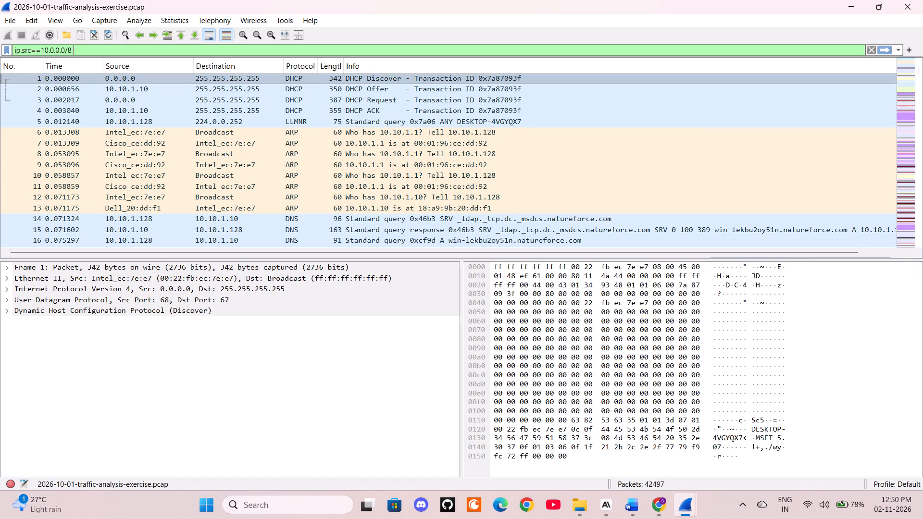
key("Return")
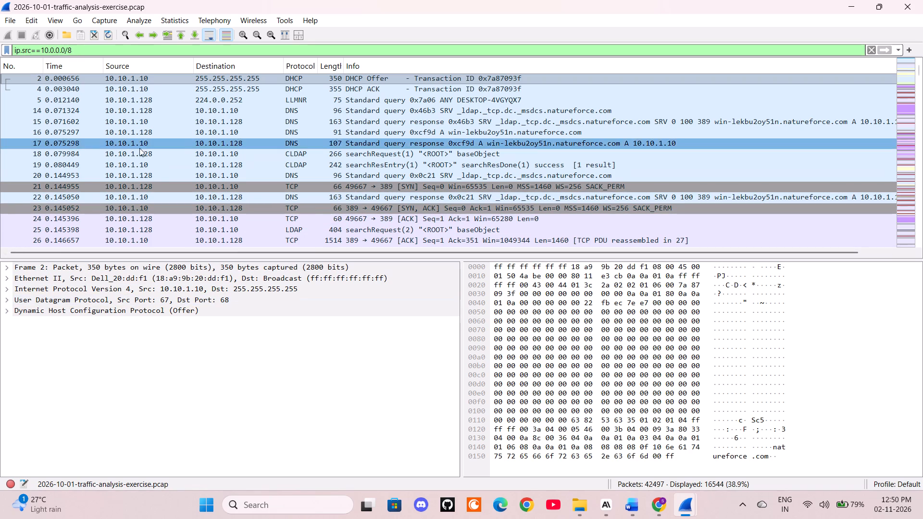
Open packet 2 in its own window, take a full-window screenshot of its details, and close the packet window.
double_click(178, 75)
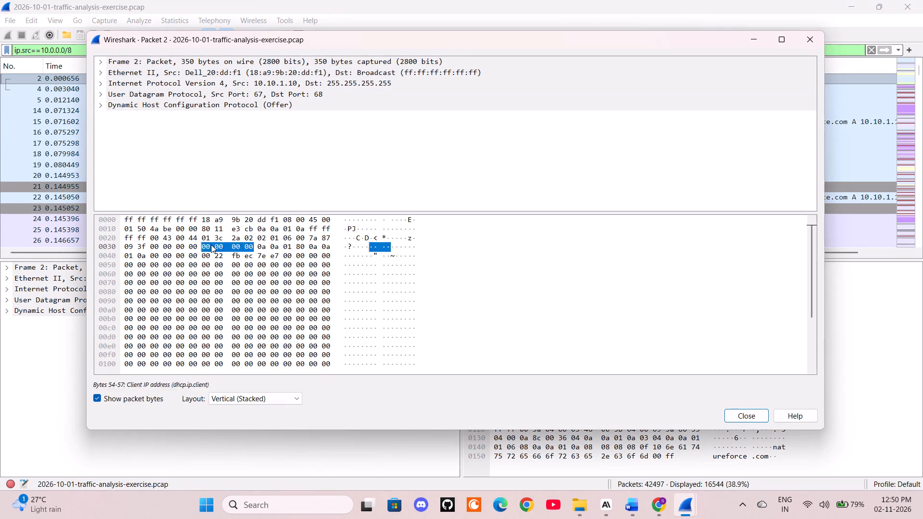
key("shift+super+s")
left_click(467, 148)
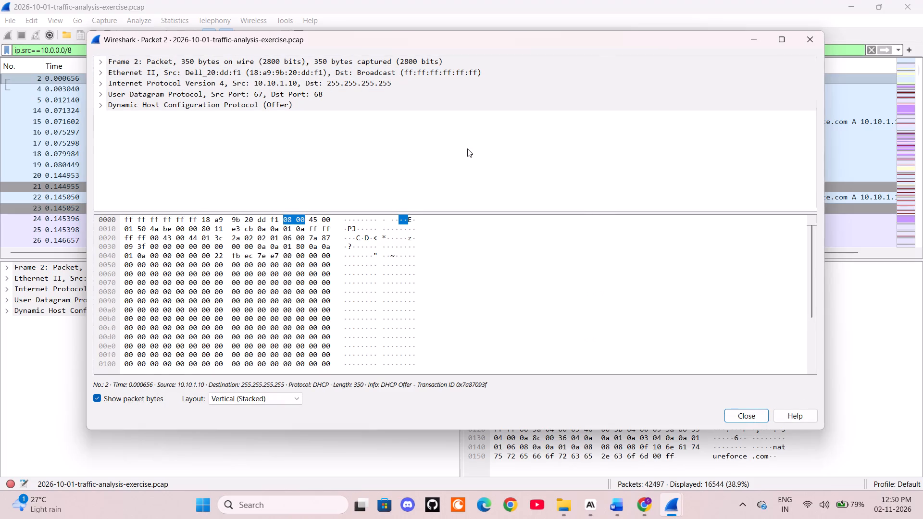
left_click(792, 40)
left_click(892, 14)
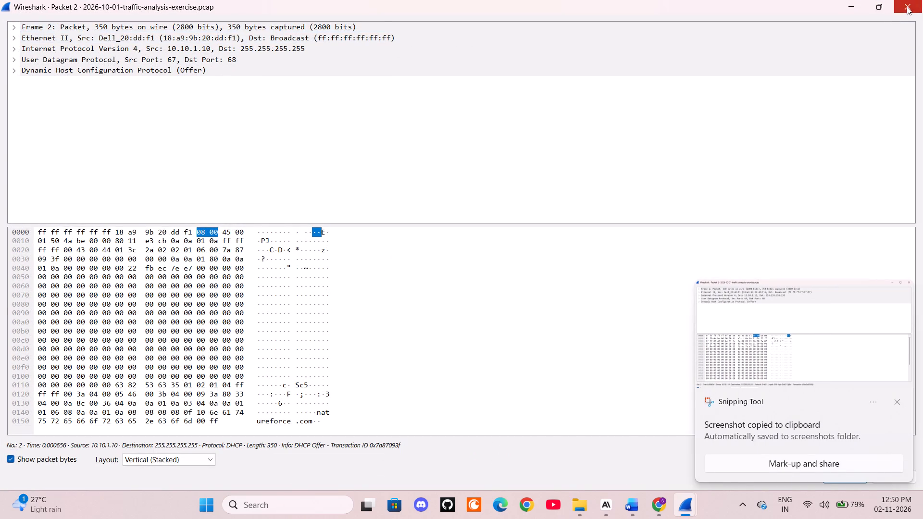
left_click(907, 6)
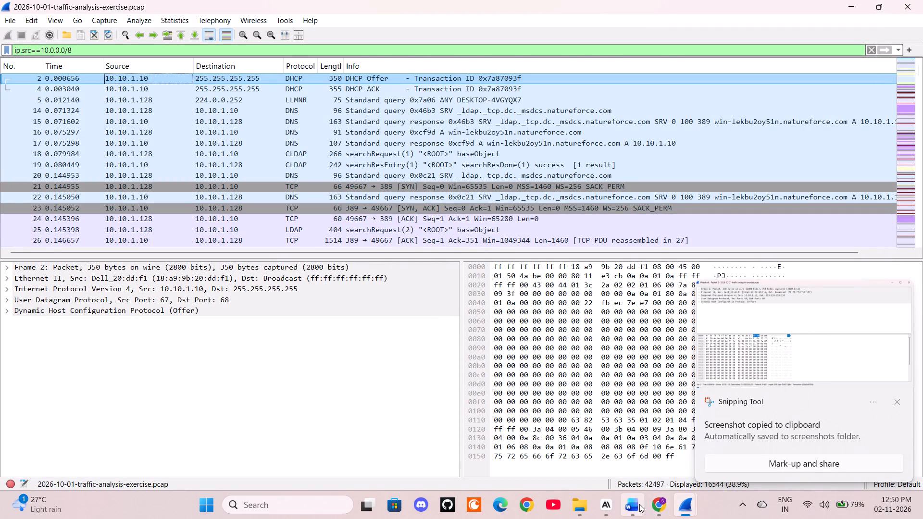
Switch to the Word report and insert Screenshot 2026-11-02 125019.png directly before the Fig. 5 caption.
left_click(618, 509)
left_click(620, 506)
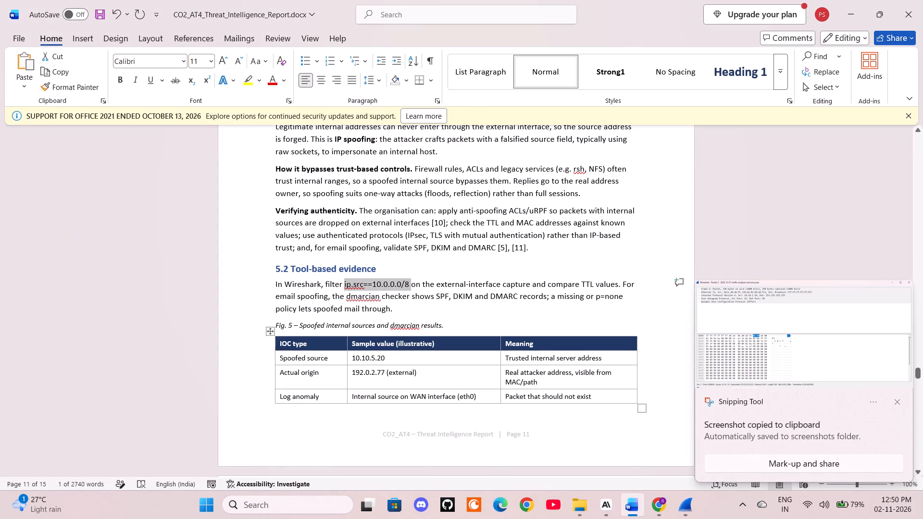
left_click(277, 323)
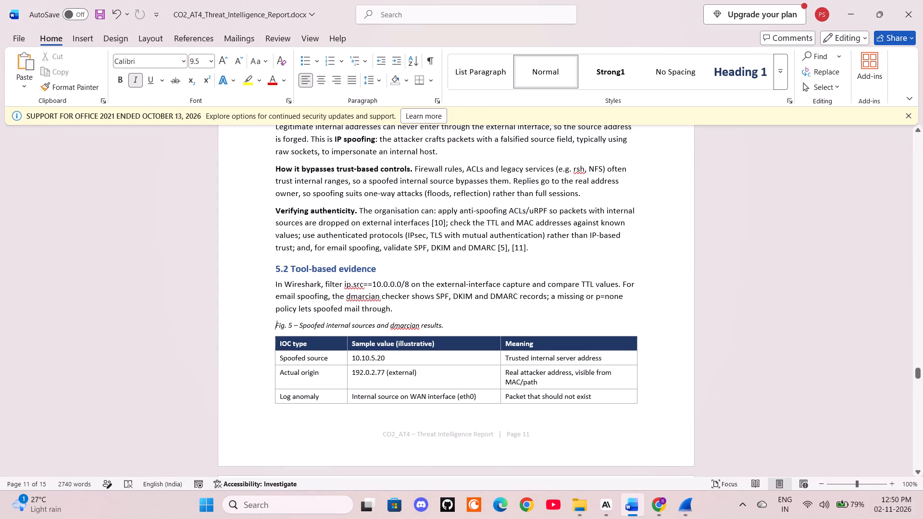
left_click(93, 40)
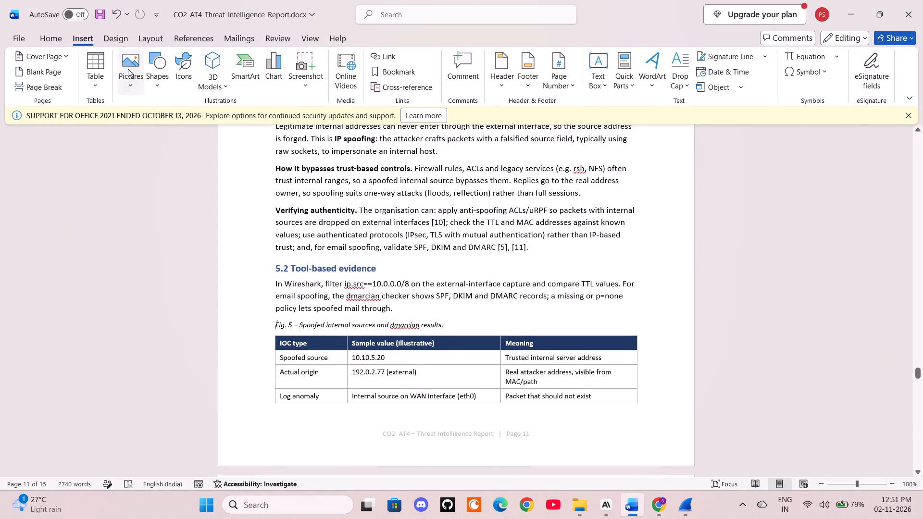
left_click(128, 69)
left_click(134, 124)
scroll(280, 203, "down", 1)
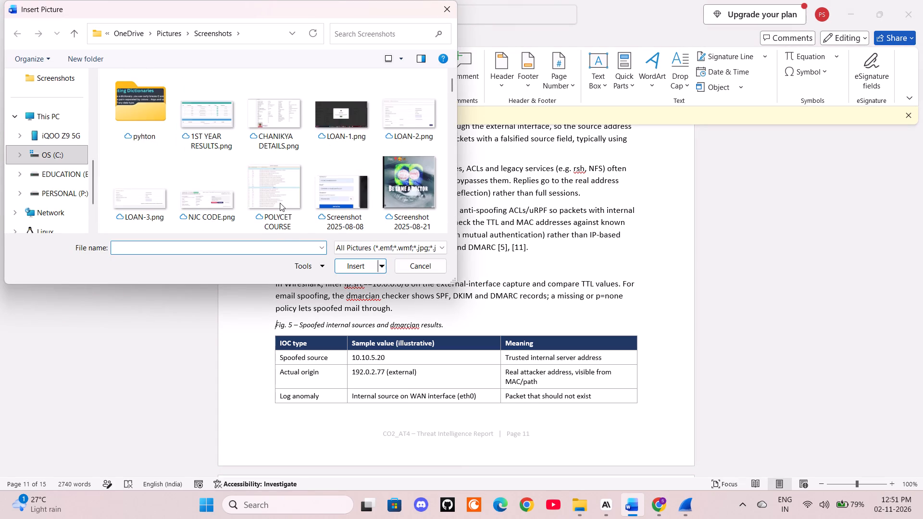
scroll(280, 203, "down", 20)
scroll(280, 203, "down", 11)
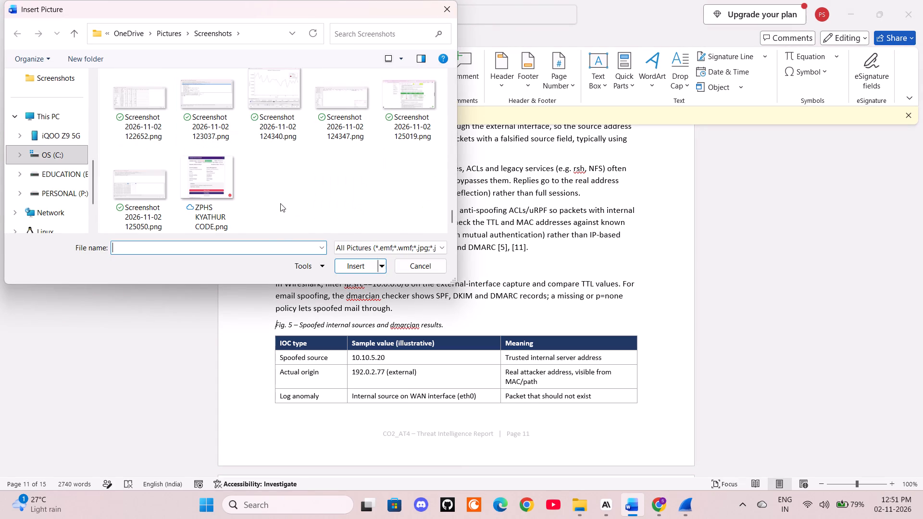
left_click(429, 94)
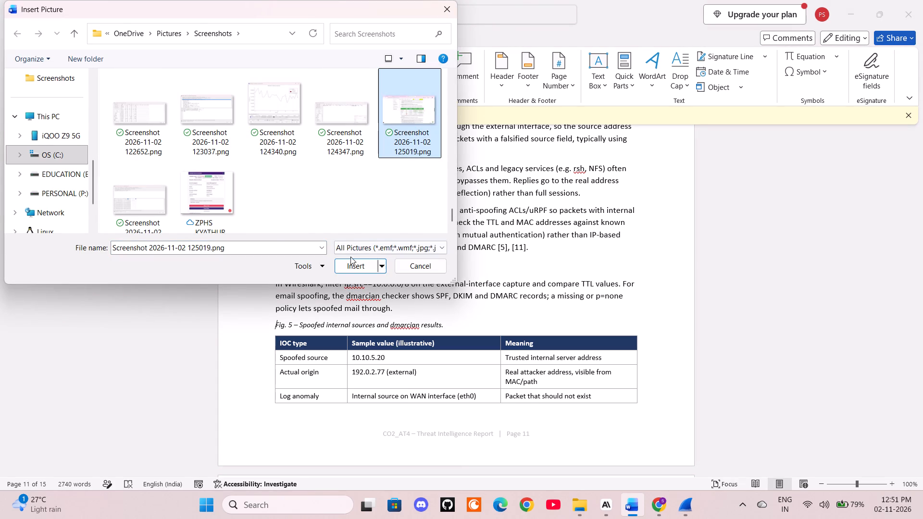
left_click(354, 263)
scroll(368, 338, "down", 4)
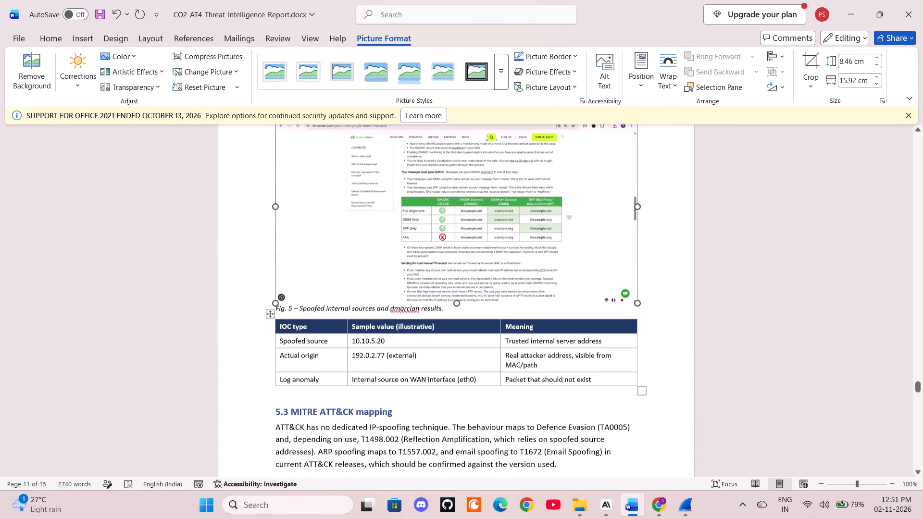
Add line breaks between the dmarcian picture and the Fig. 5 caption.
left_click(274, 297)
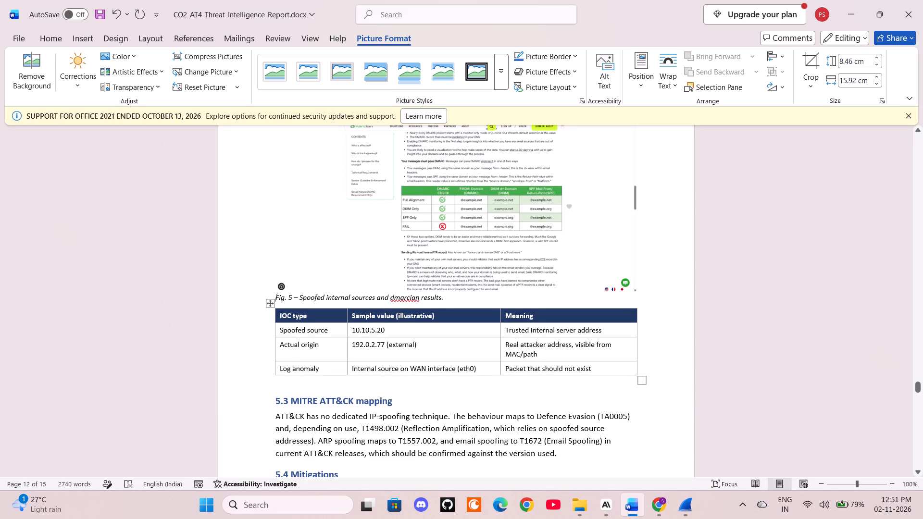
key("shift+Return")
key("shift+Return")
key("shift+Return")
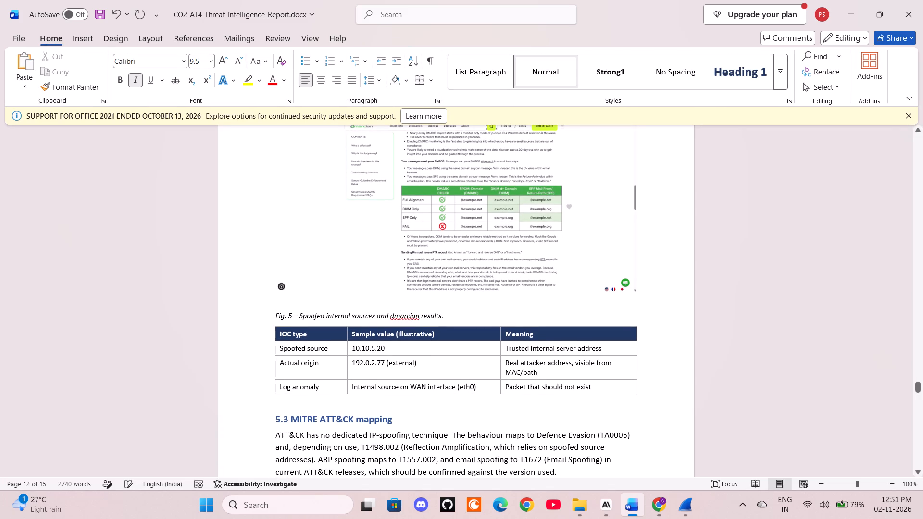
Insert Screenshot 2026-11-02 125050.png, the Wireshark packet view, between the dmarcian picture and the Fig. 5 caption.
key("Up")
key("Up")
scroll(432, 255, "up", 4)
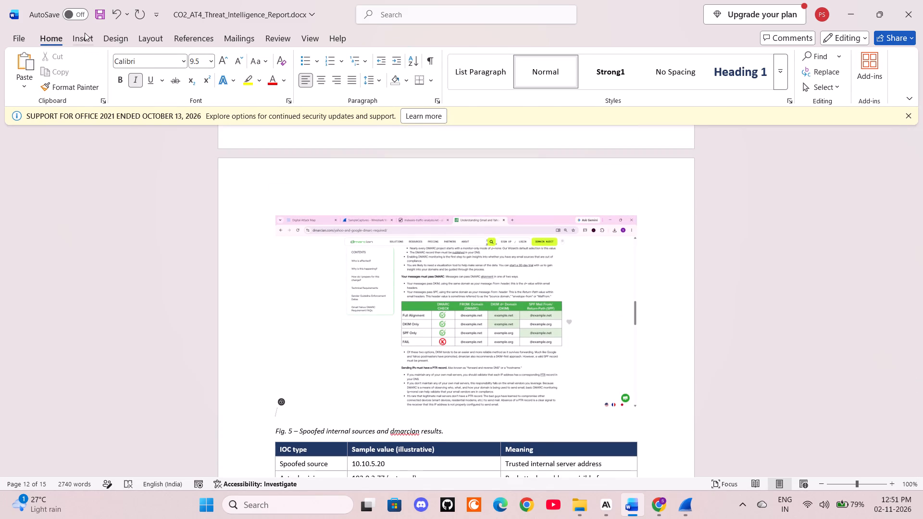
left_click(85, 33)
left_click(122, 68)
left_click(146, 111)
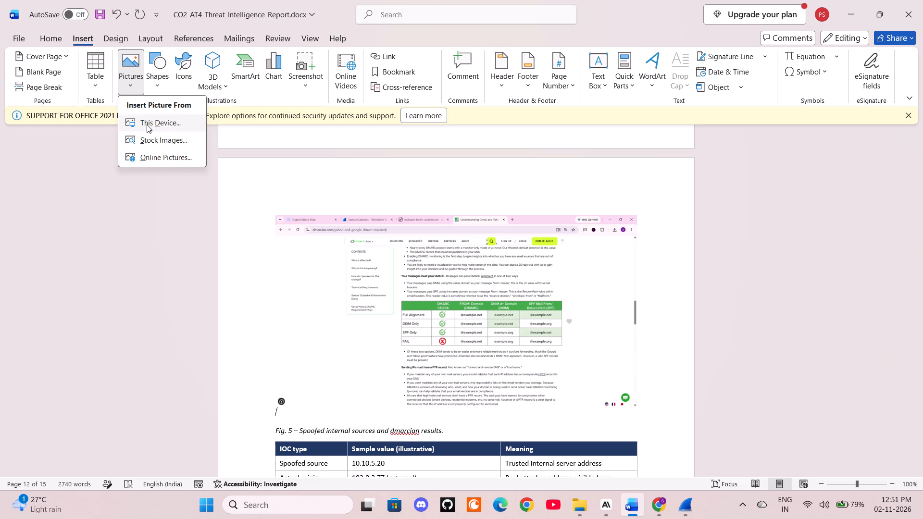
left_click(147, 124)
scroll(262, 194, "down", 20)
scroll(262, 194, "down", 17)
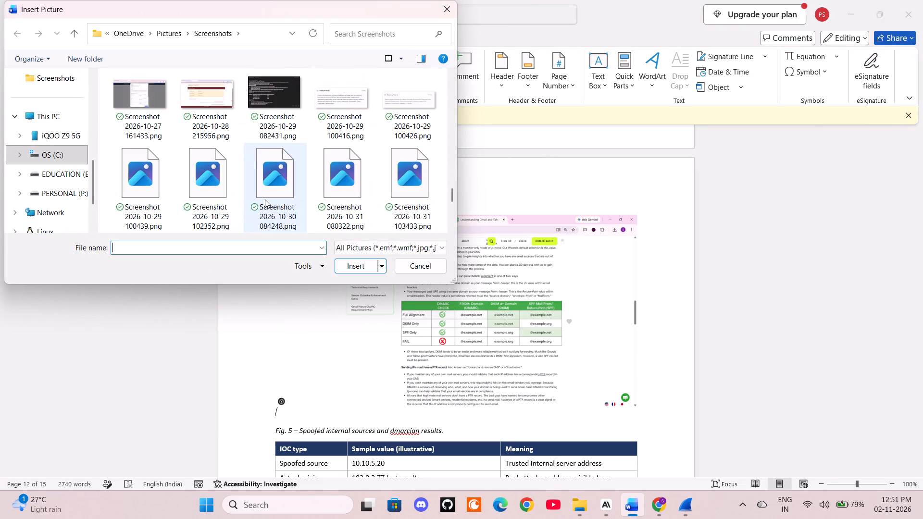
scroll(265, 199, "down", 10)
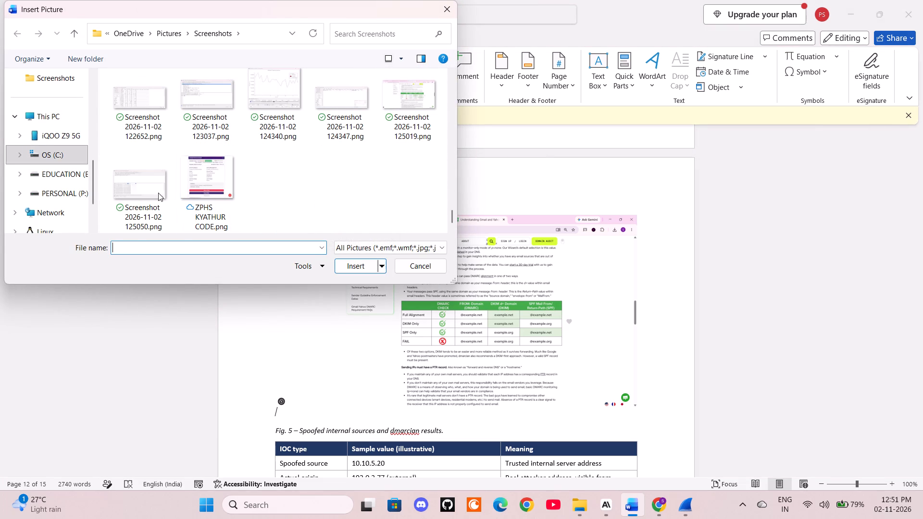
left_click(125, 190)
left_click(353, 260)
Set the dmarcian picture's text wrapping to Square.
scroll(411, 343, "up", 3)
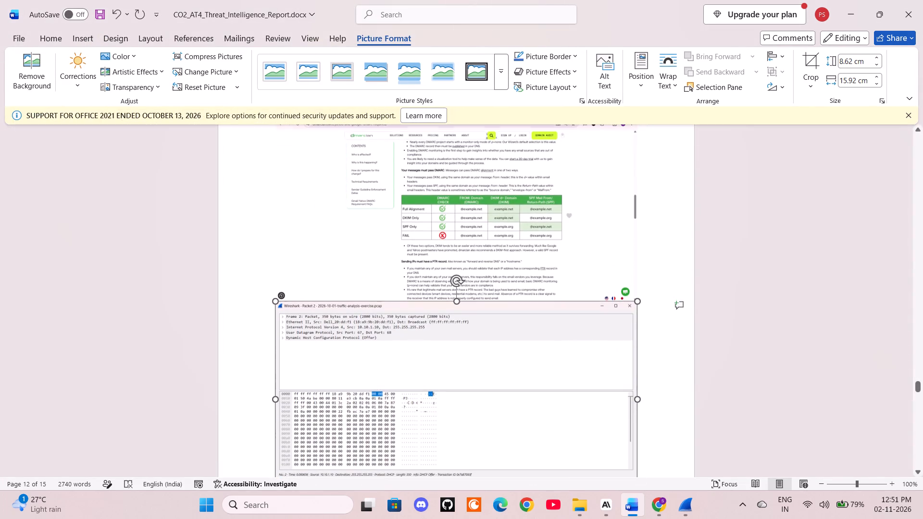
scroll(577, 198, "up", 1)
left_click(574, 201)
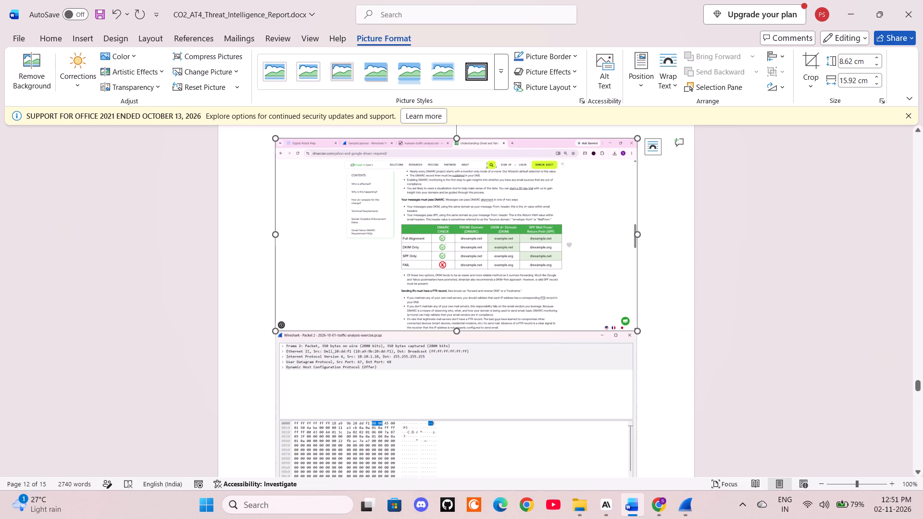
left_click(654, 144)
left_click(690, 235)
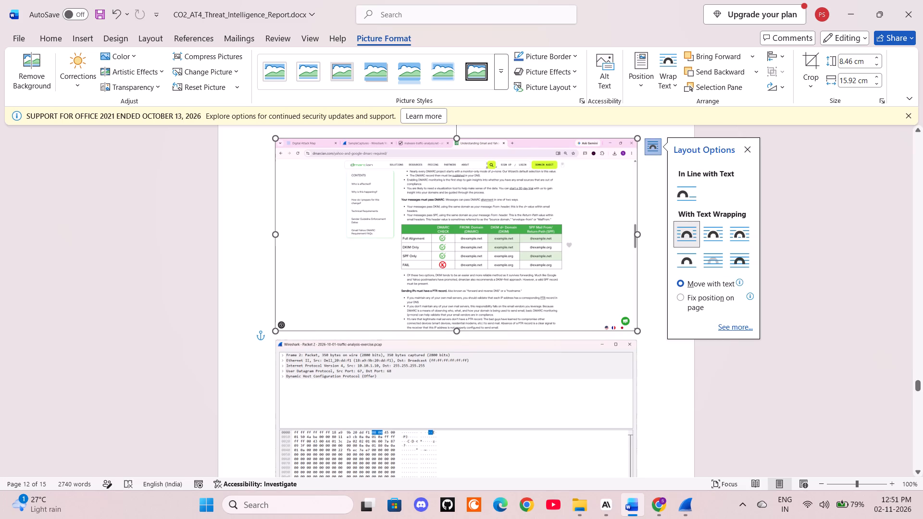
Set the Wireshark packet picture's text wrapping to Square and deselect it.
scroll(413, 296, "up", 3)
scroll(414, 305, "down", 5)
left_click(431, 358)
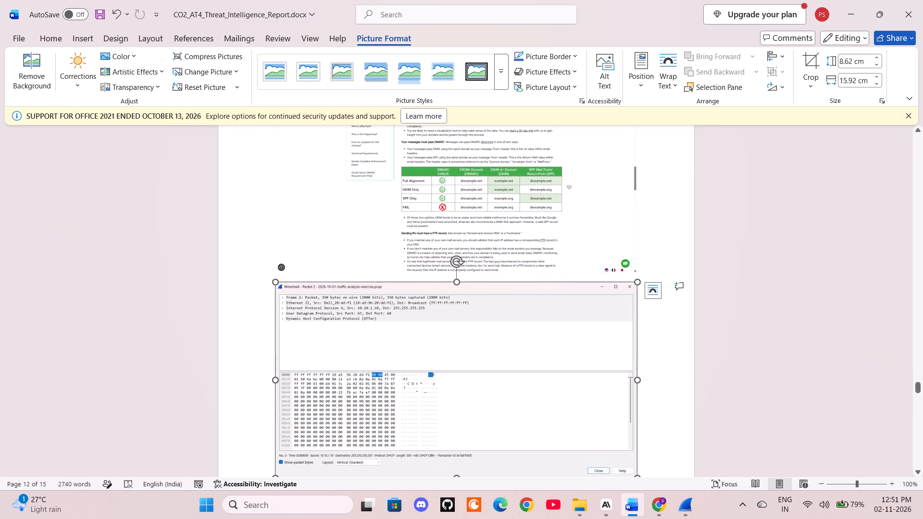
left_click(650, 296)
left_click(689, 378)
scroll(822, 329, "up", 2)
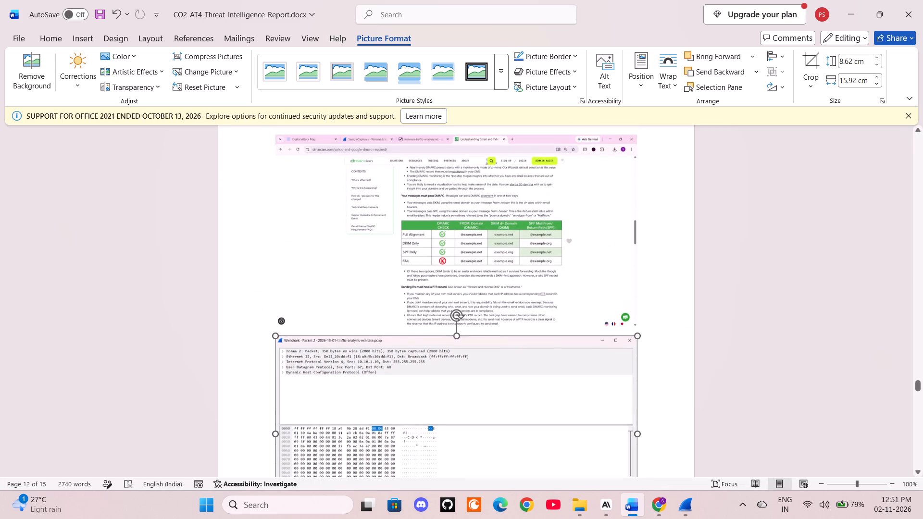
left_click_drag(822, 329, 822, 353)
Remove one blank line above the Fig. 5 caption.
scroll(820, 353, "down", 6)
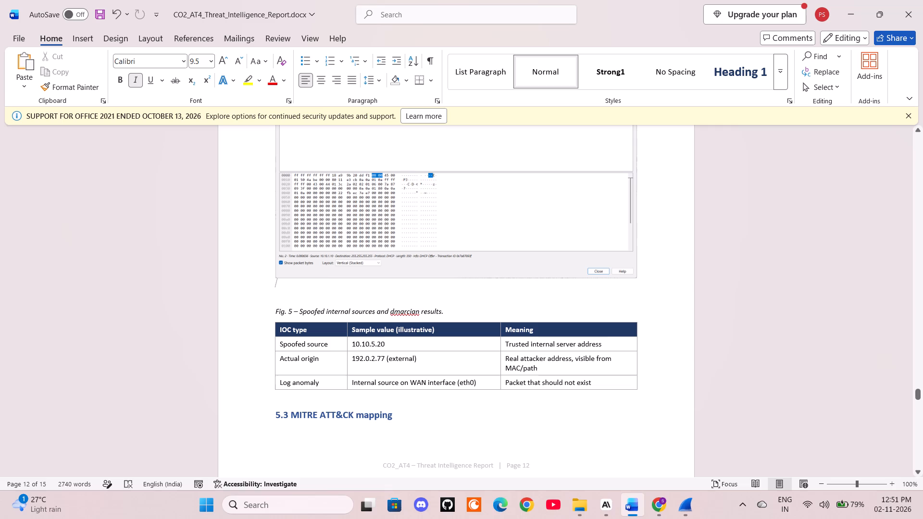
left_click(282, 307)
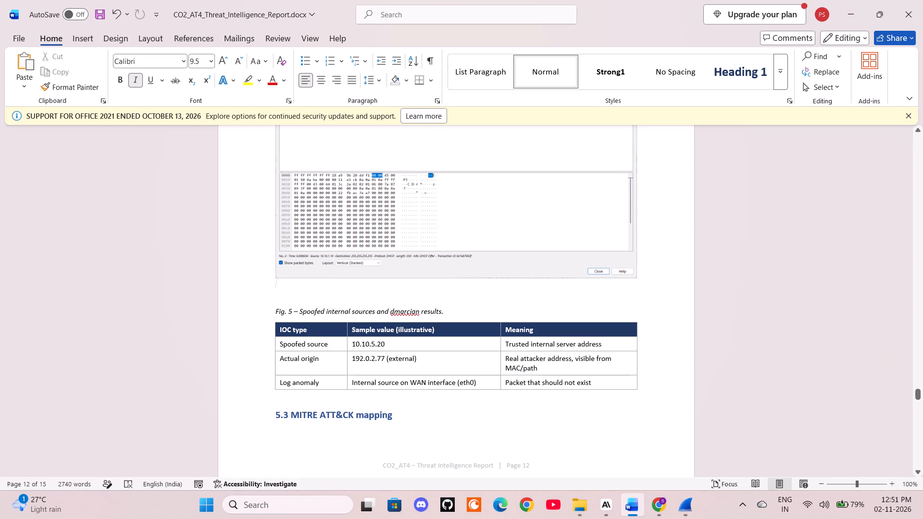
left_click(275, 311)
key("BackSpace")
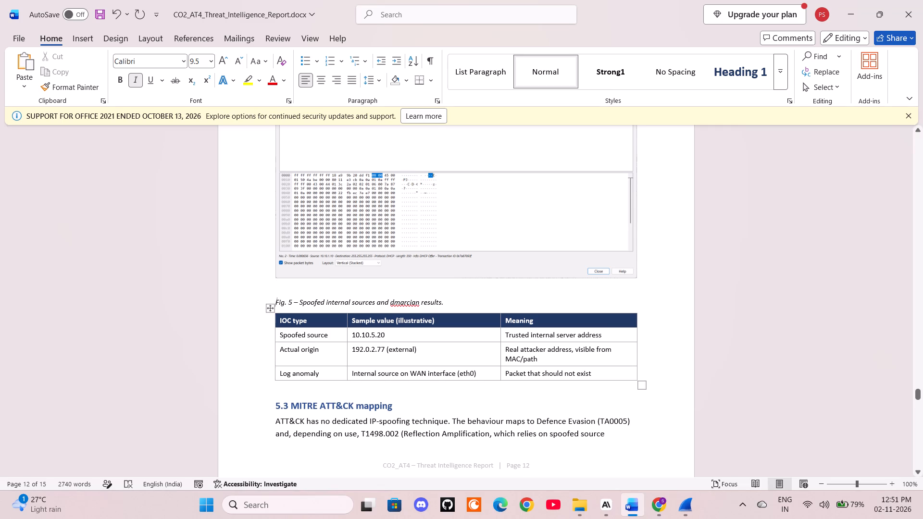
Centre the Fig. 5 caption and add a blank line between it and the IOC table.
key("ctrl+e")
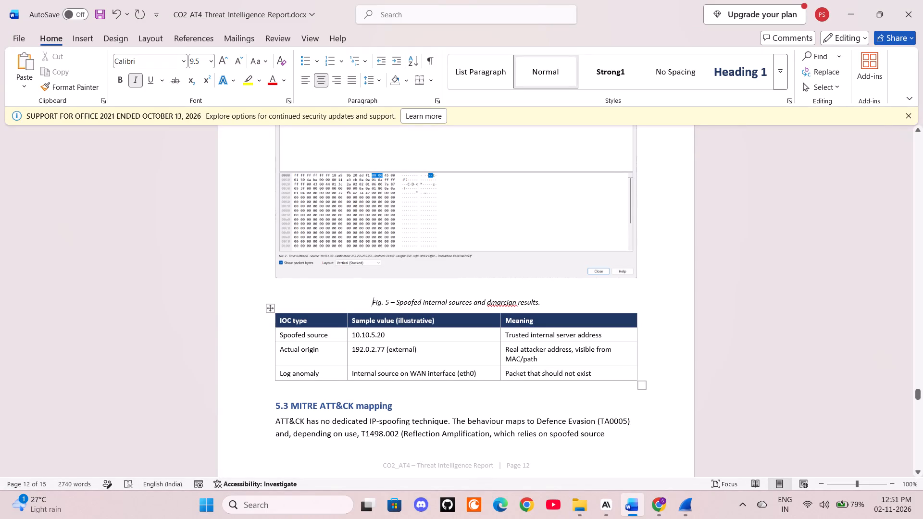
left_click(553, 306)
key("Return")
Insert a blank line before the 5.3 MITRE ATT&CK mapping heading to move it onto the next page with its paragraph.
scroll(438, 319, "down", 2)
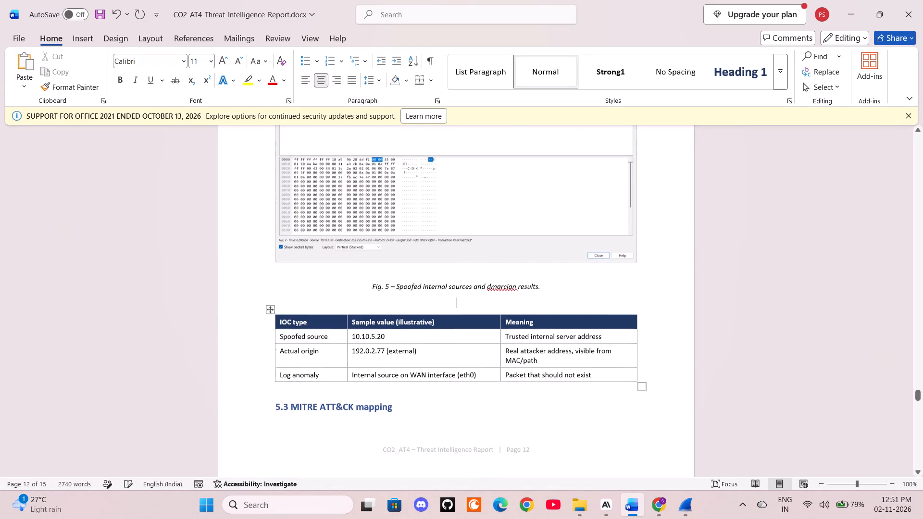
scroll(438, 319, "down", 4)
scroll(262, 318, "down", 5)
scroll(263, 306, "up", 5)
left_click(278, 254)
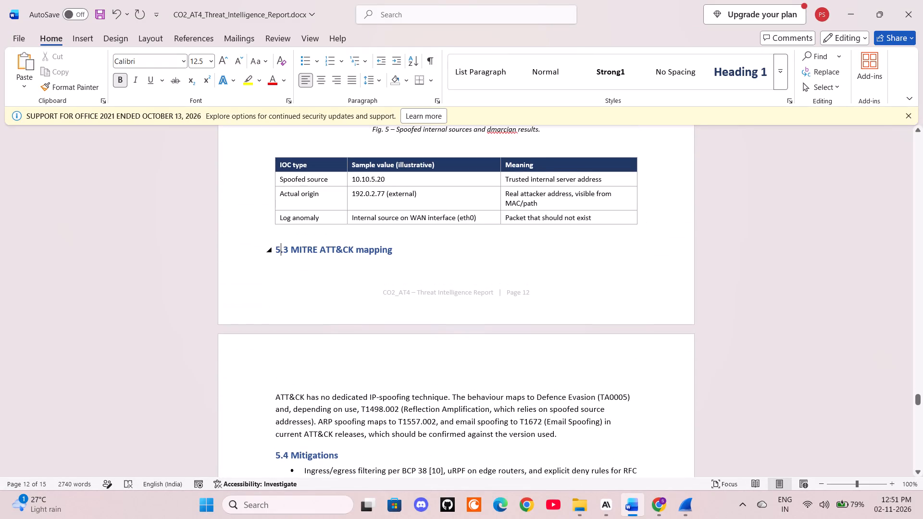
left_click(276, 250)
key("Return")
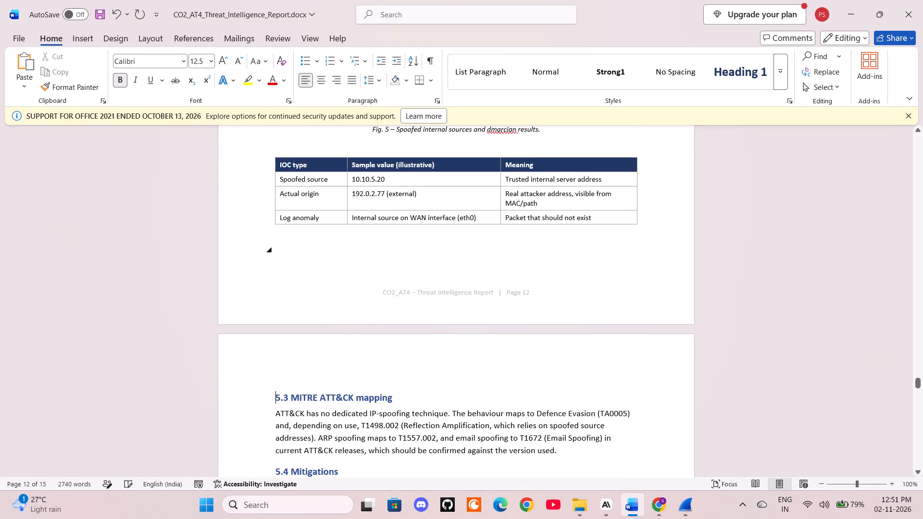
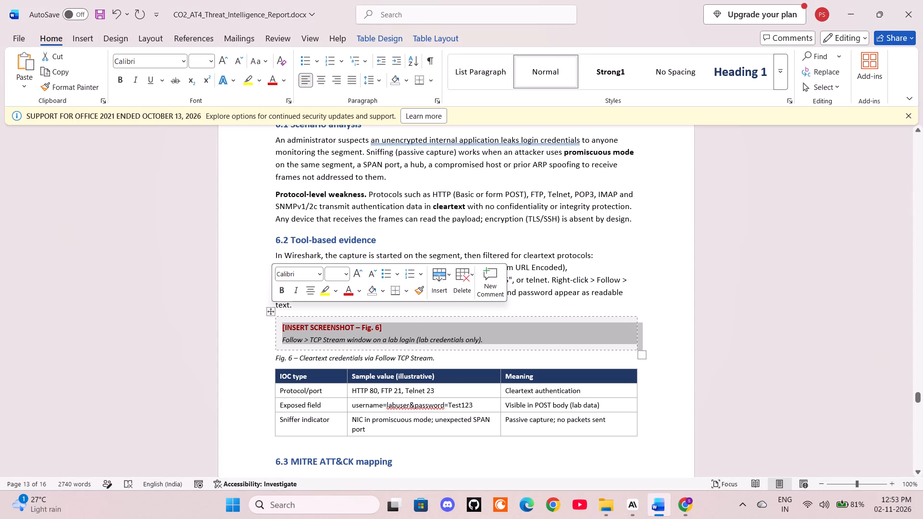
Replace the Fig. 6 placeholder box in section 6.2 with the picture Screenshot 2026-11-02 125249.png from the Screenshots folder.
key("BackSpace")
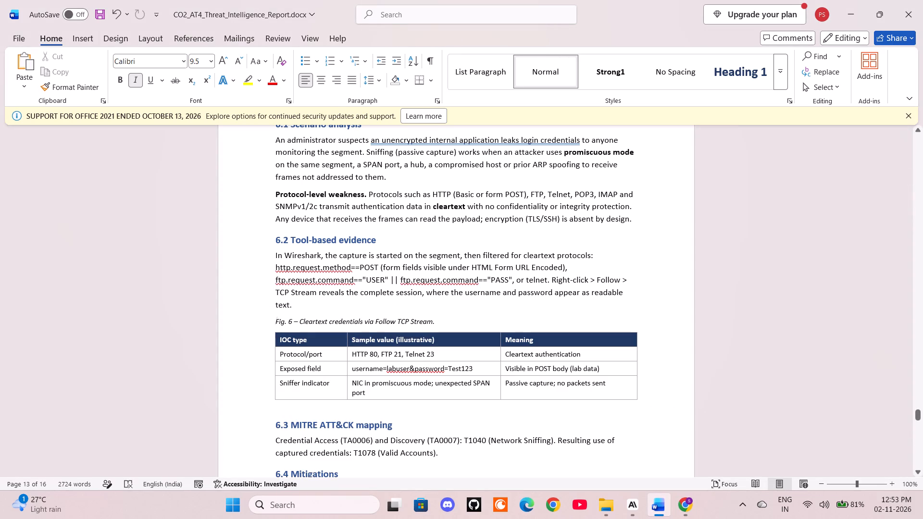
left_click(70, 35)
left_click(129, 72)
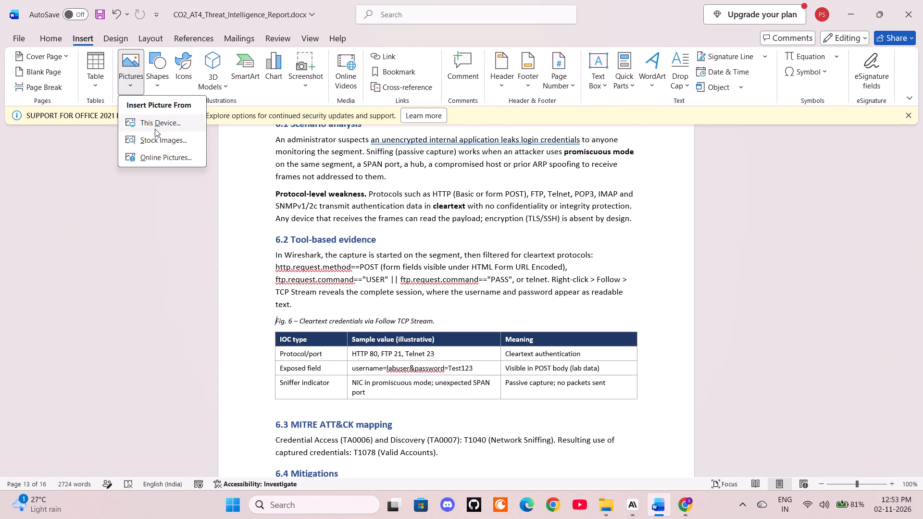
left_click(155, 129)
scroll(240, 163, "down", 20)
scroll(240, 163, "down", 2)
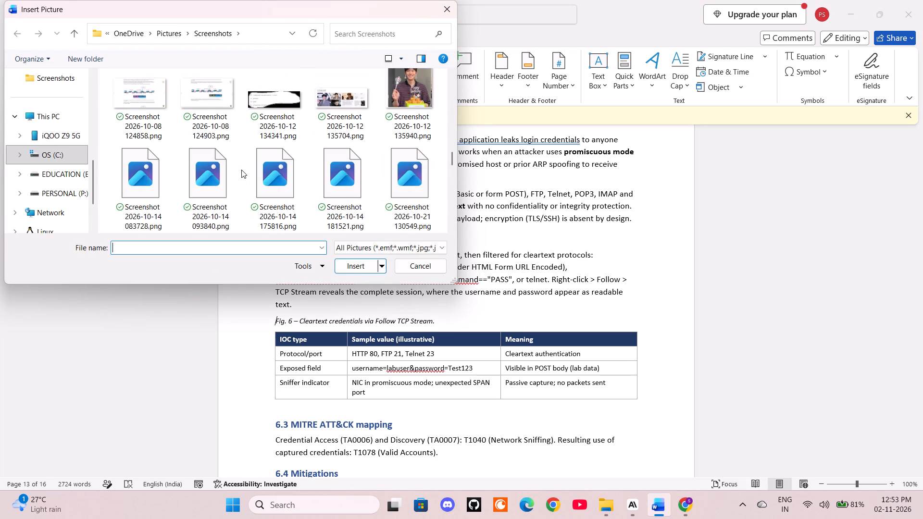
scroll(241, 170, "down", 20)
scroll(241, 170, "down", 3)
left_click(207, 191)
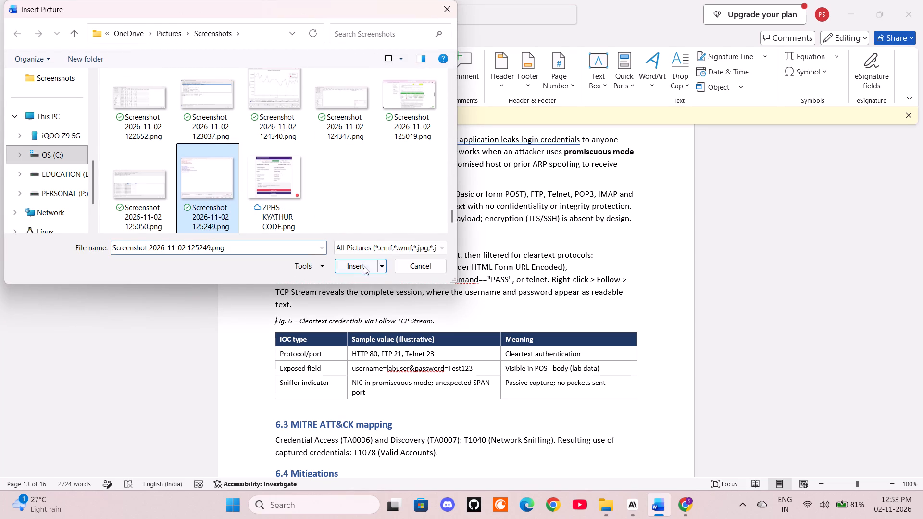
left_click(362, 263)
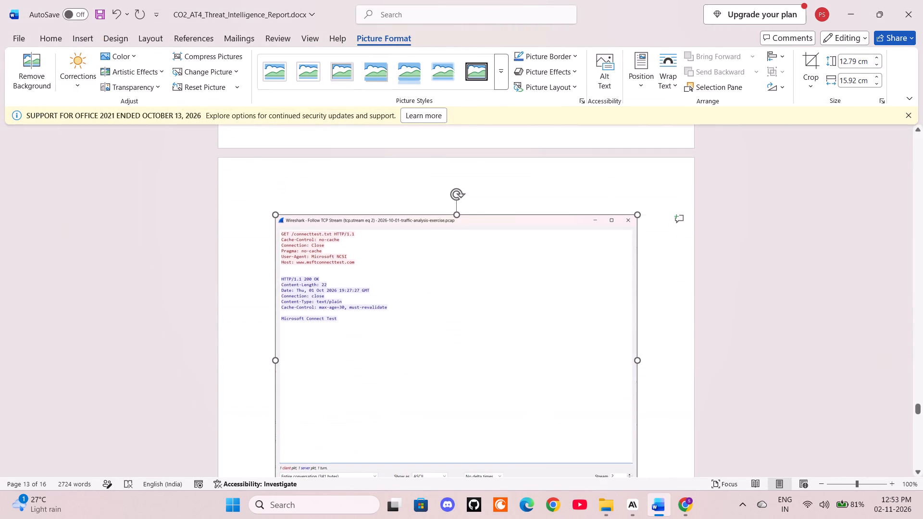
scroll(394, 332, "down", 7)
scroll(391, 351, "up", 1)
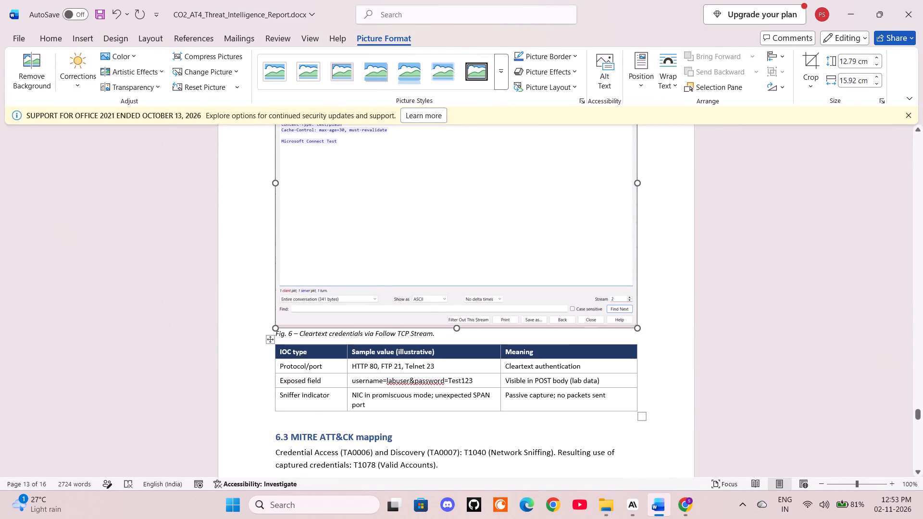
scroll(381, 373, "up", 3)
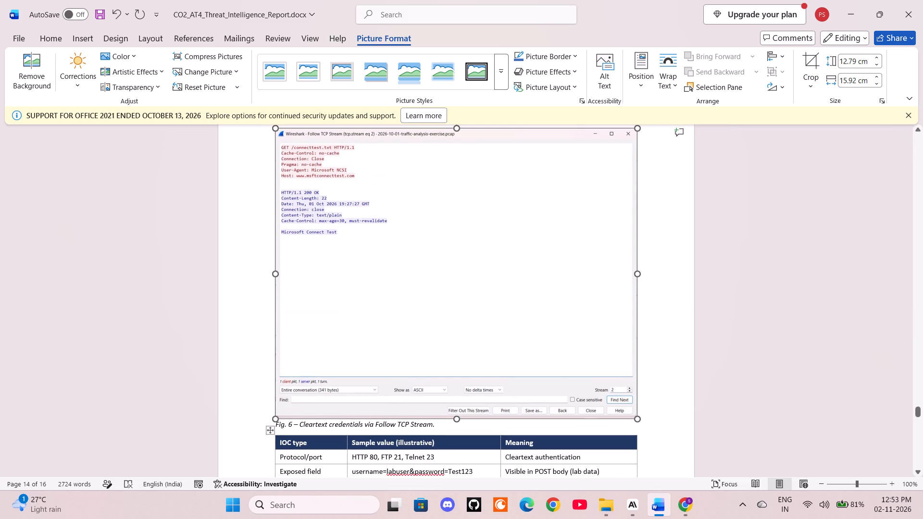
Switch to File Explorer's traffic-analysis folder and open 2026-10-01-traffic-analysis-exercise.pcap in Wireshark.
left_click(603, 511)
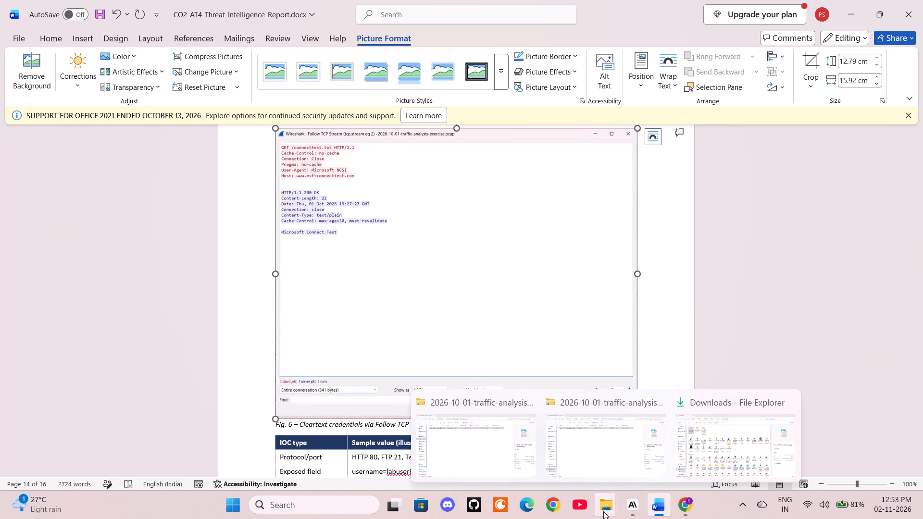
left_click(603, 458)
double_click(233, 111)
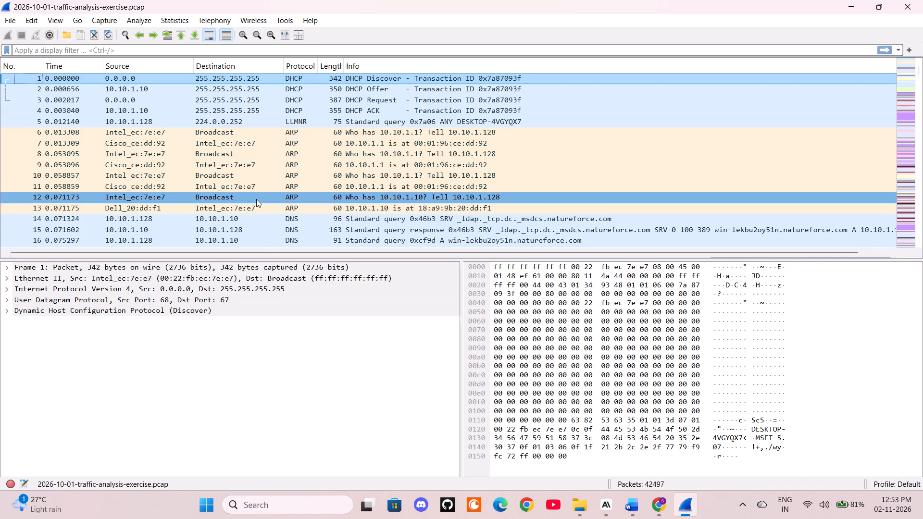
Look through the capture's packet list and examine the details of the GET /connecttest.txt HTTP packet.
scroll(271, 173, "down", 11)
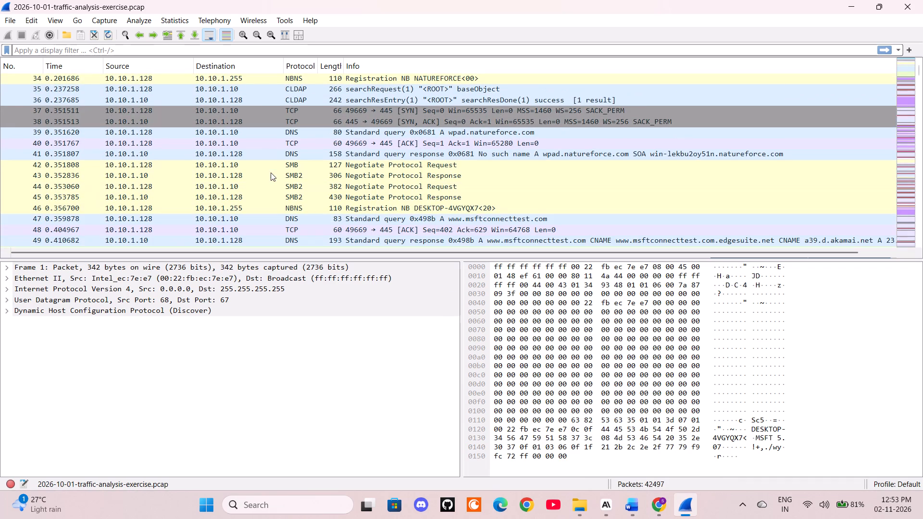
scroll(271, 173, "down", 2)
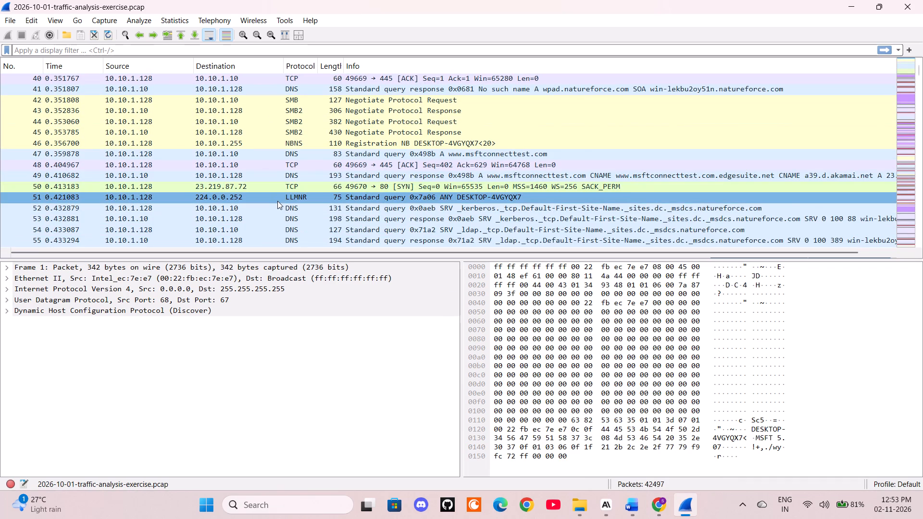
scroll(288, 197, "down", 3)
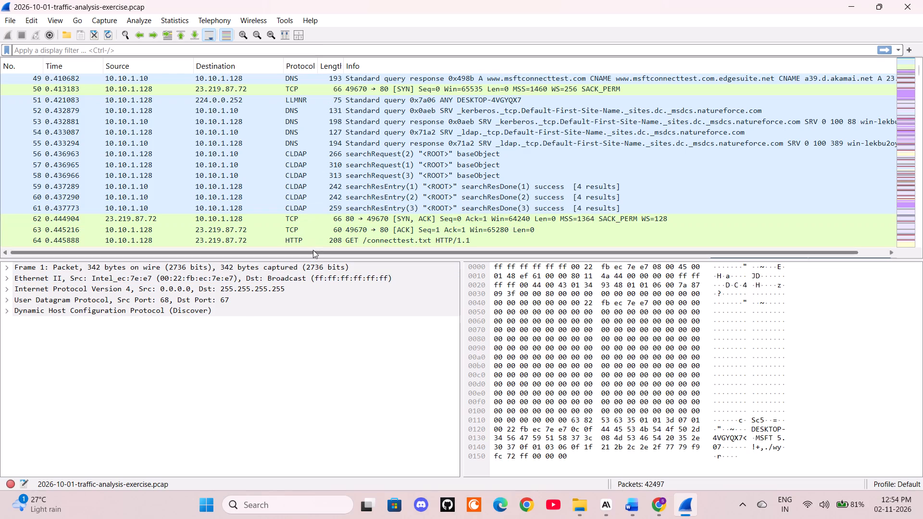
double_click(313, 245)
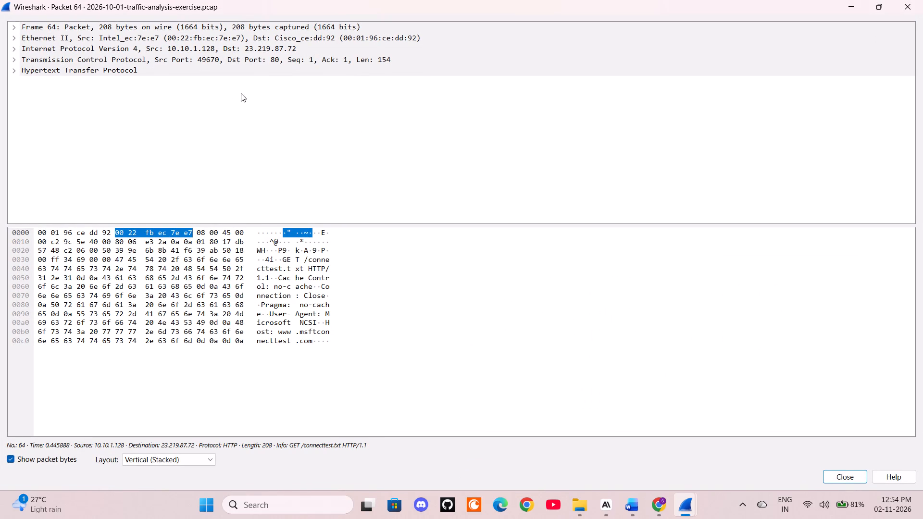
left_click(908, 0)
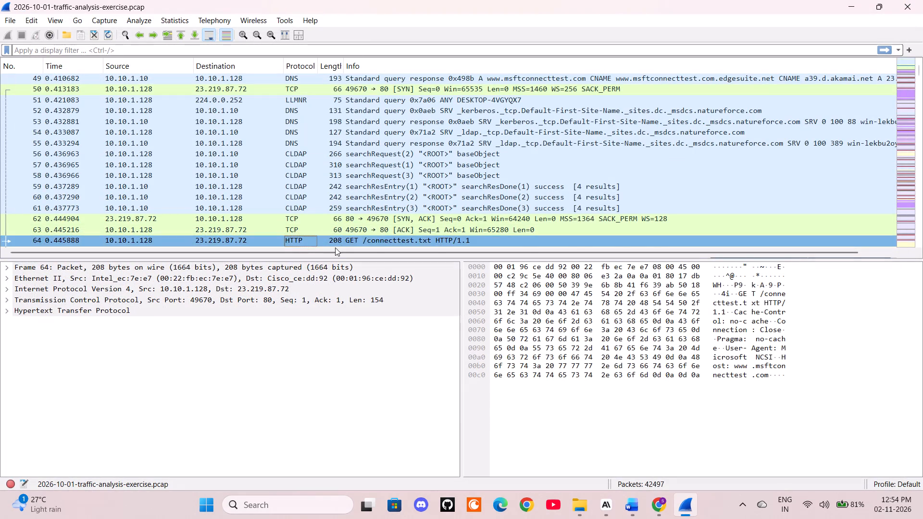
right_click(328, 240)
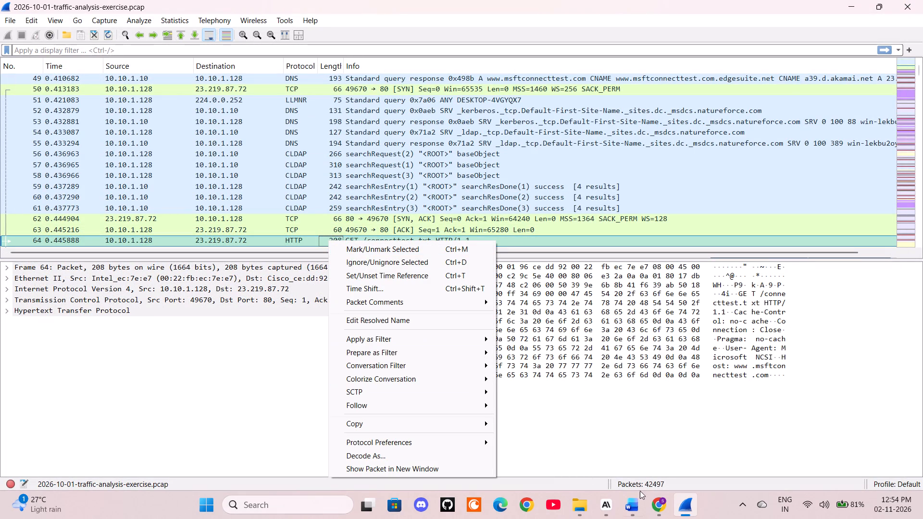
left_click(214, 242)
right_click(305, 236)
left_click(482, 237)
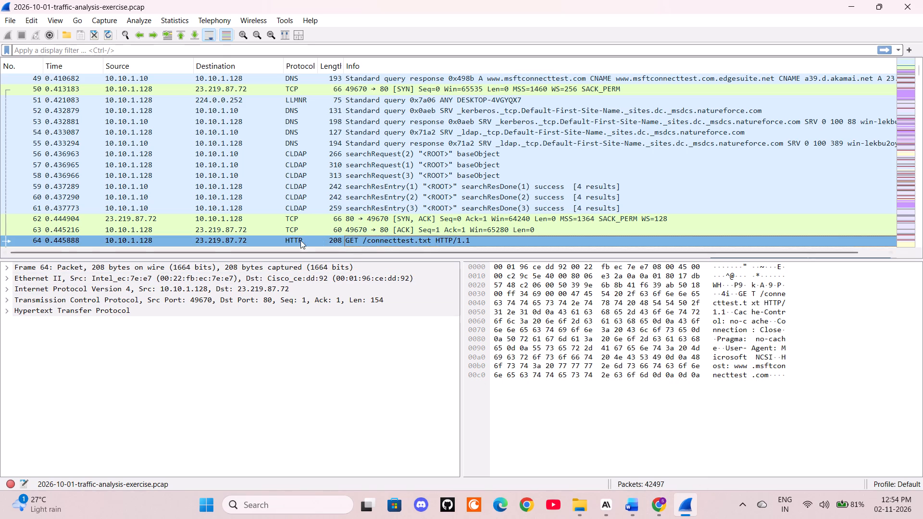
Switch to the Word report and shorten the Protocol/port sample value below Fig. 6 to HTTP 80.
left_click(625, 504)
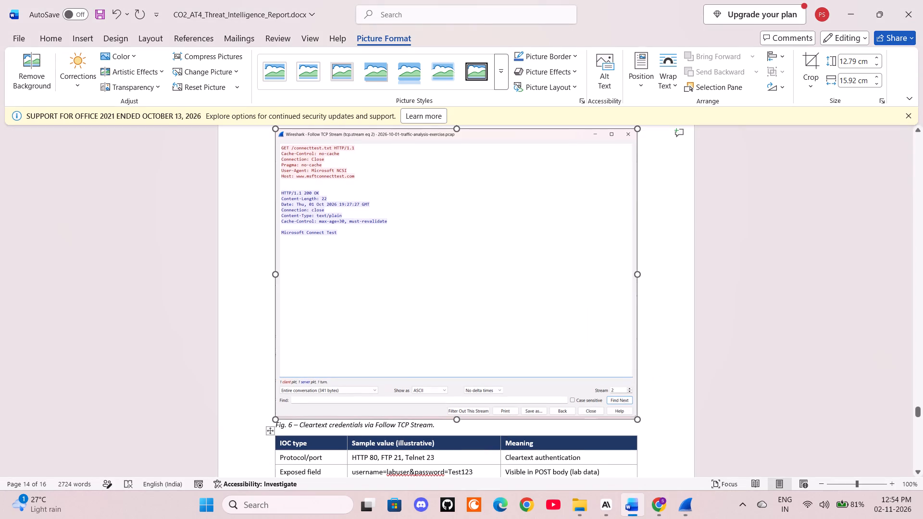
left_click_drag(446, 459, 378, 458)
key("BackSpace")
scroll(524, 435, "down", 1)
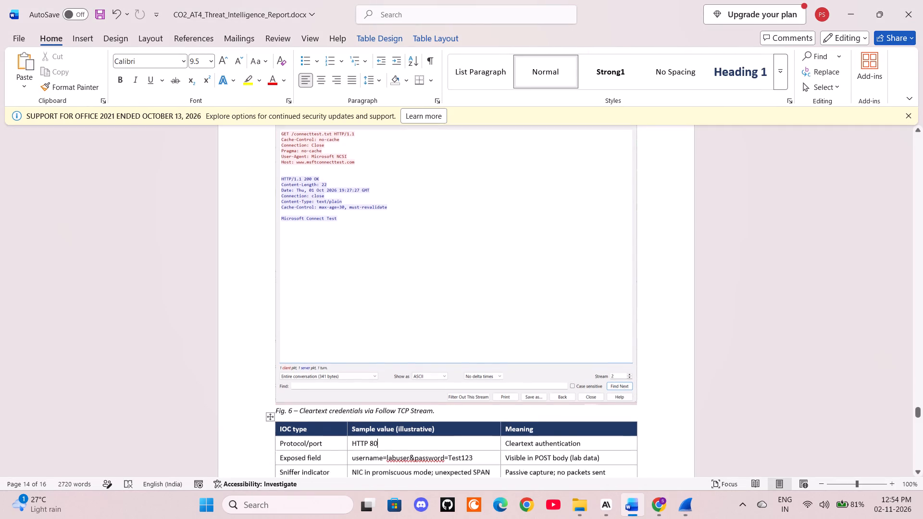
scroll(524, 435, "down", 2)
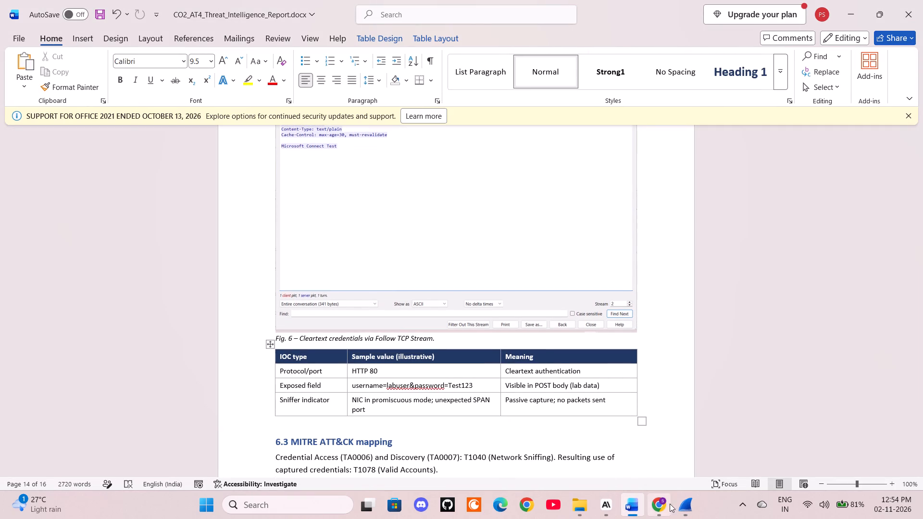
Switch to Wireshark and follow the TCP stream of the GET /connecttest.txt packet, then minimise the stream window.
left_click_drag(680, 504, 682, 494)
left_click(687, 506)
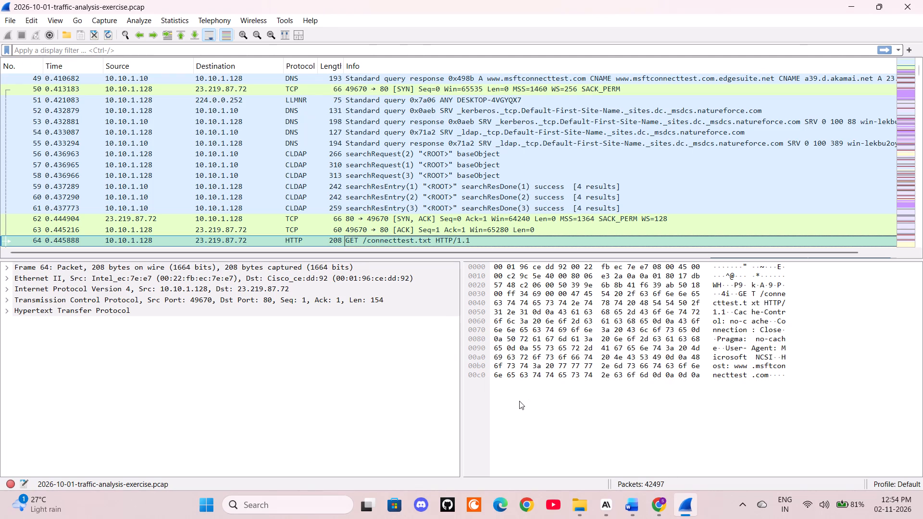
right_click(239, 237)
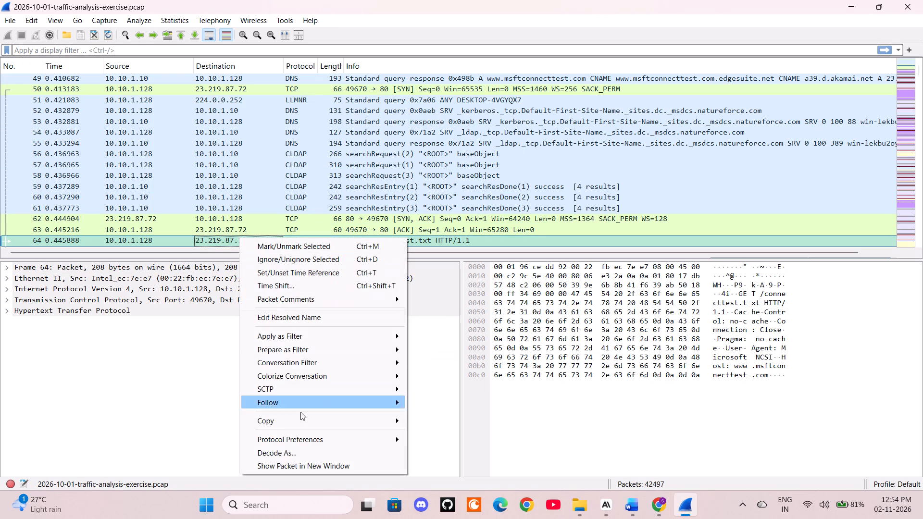
left_click(478, 419)
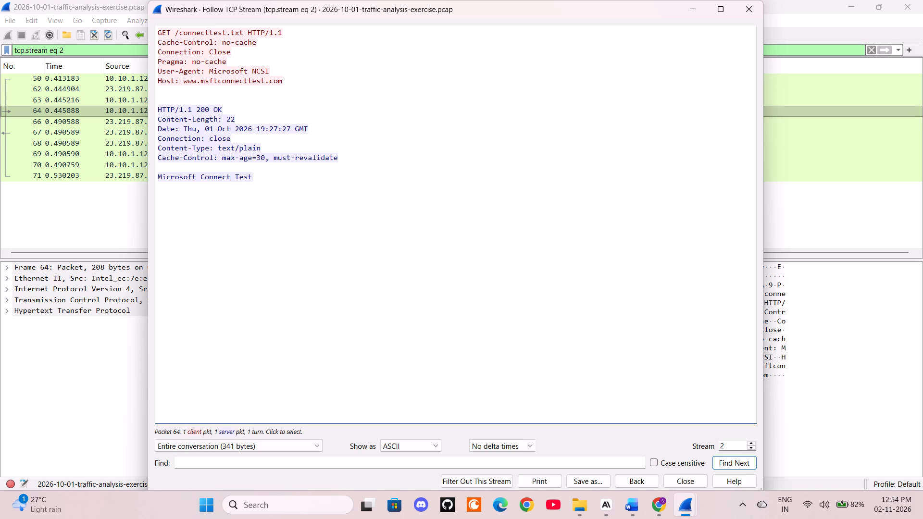
left_click(684, 11)
Follow the TCP stream of the HTTP/1.1 200 OK (text/plain) packet and close the stream window.
scroll(247, 164, "down", 5)
scroll(183, 198, "up", 4)
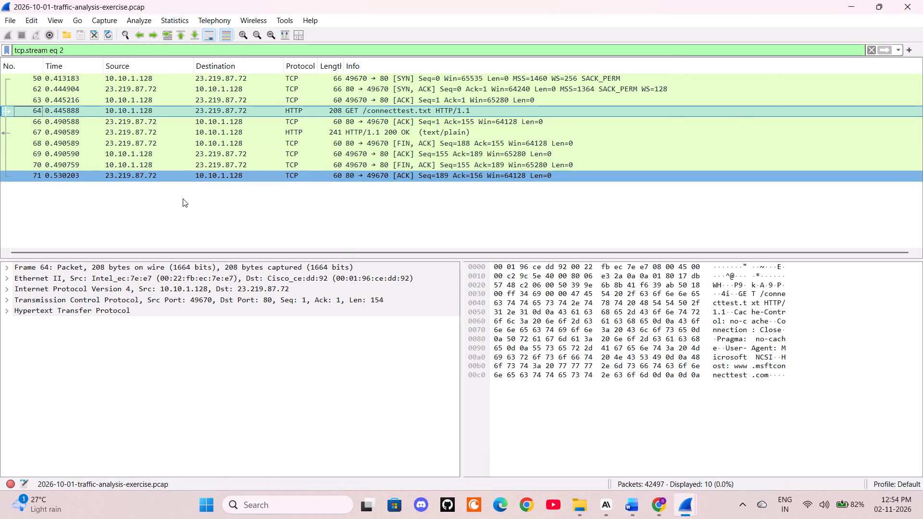
scroll(207, 167, "up", 8)
scroll(216, 217, "up", 12)
right_click(291, 128)
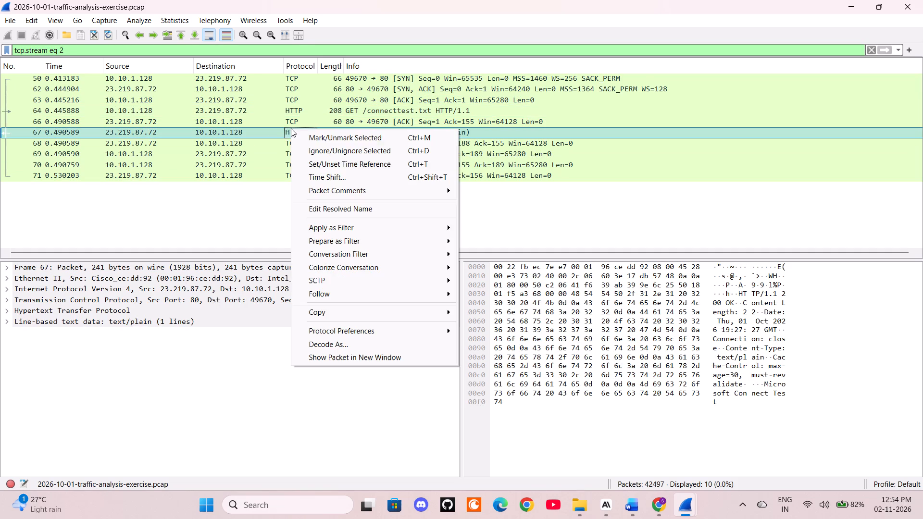
left_click(498, 305)
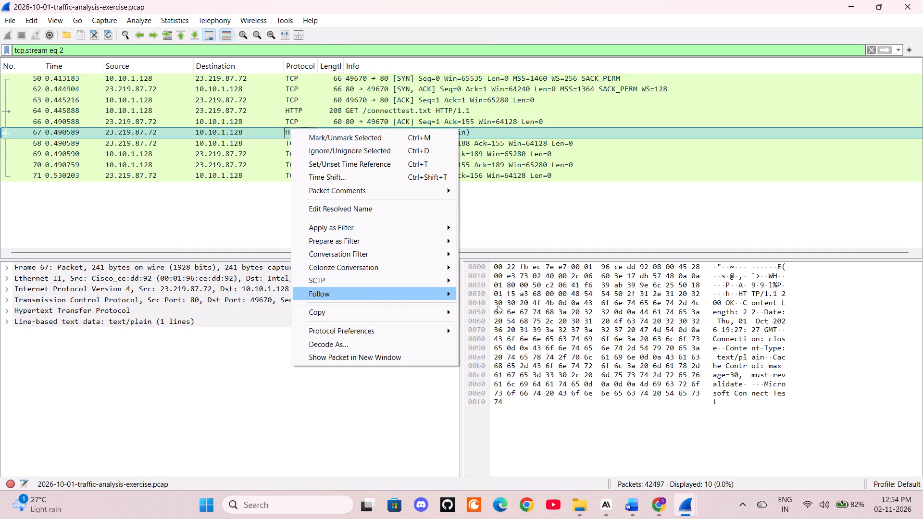
left_click(735, 7)
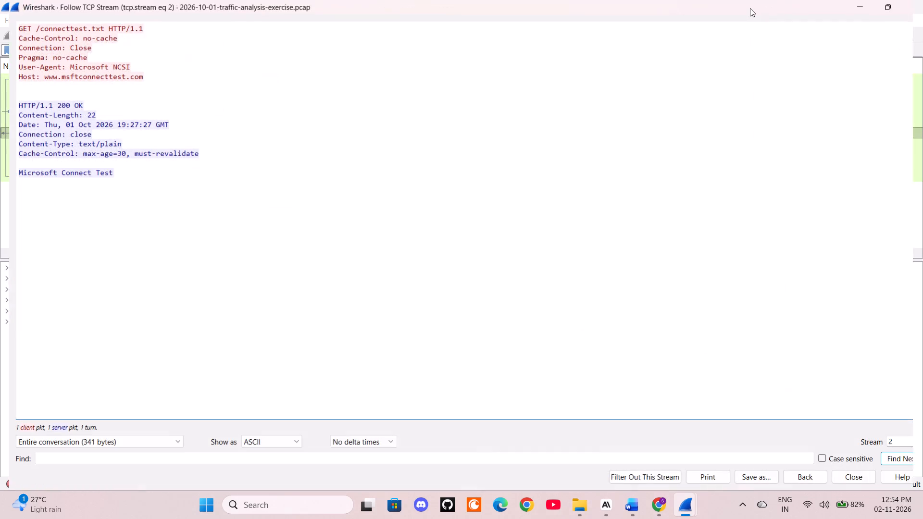
left_click(915, 0)
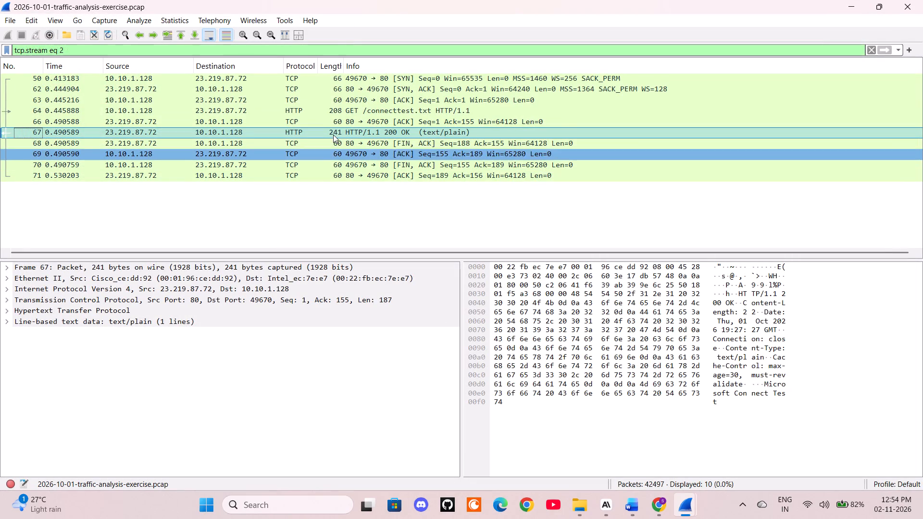
Follow the TCP stream of the GET /connecttest.txt packet again and close the stream window.
left_click(321, 111)
right_click(301, 112)
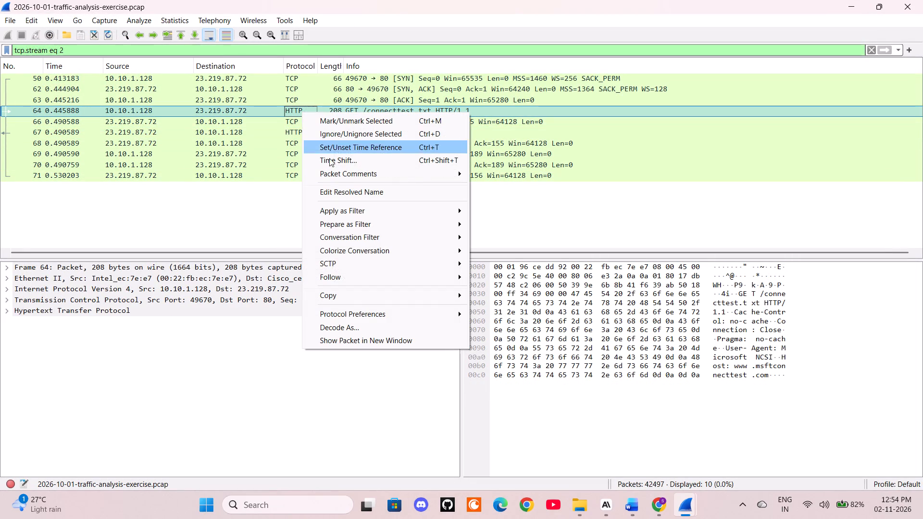
left_click(348, 277)
left_click(490, 290)
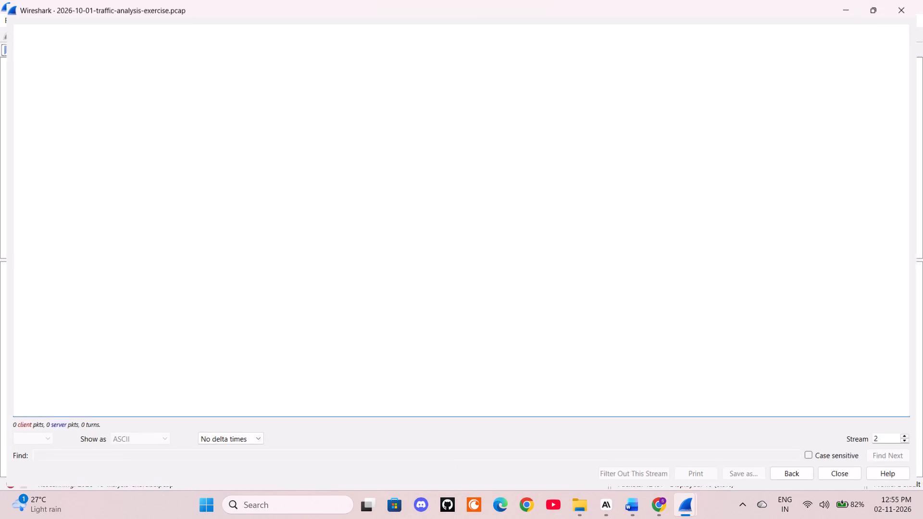
left_click(922, 0)
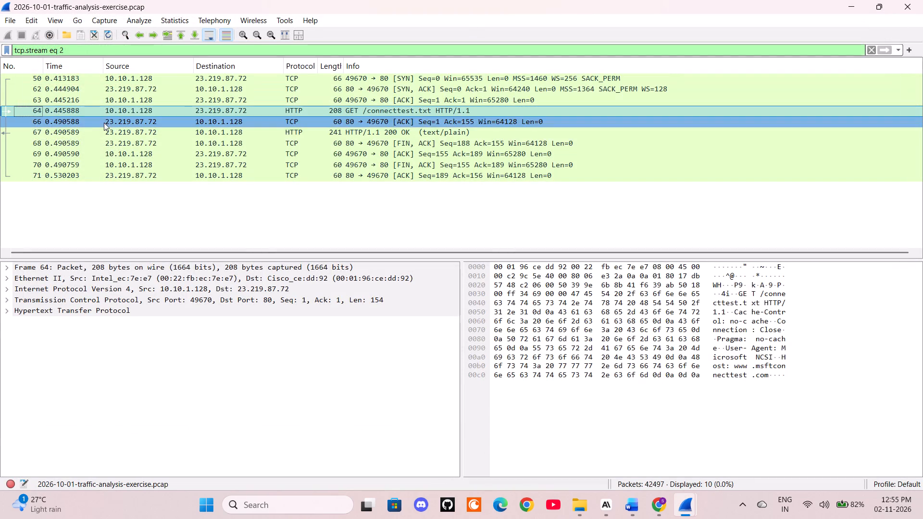
Follow the HTTP stream of the GET /connecttest.txt packet and close the stream window.
right_click(288, 113)
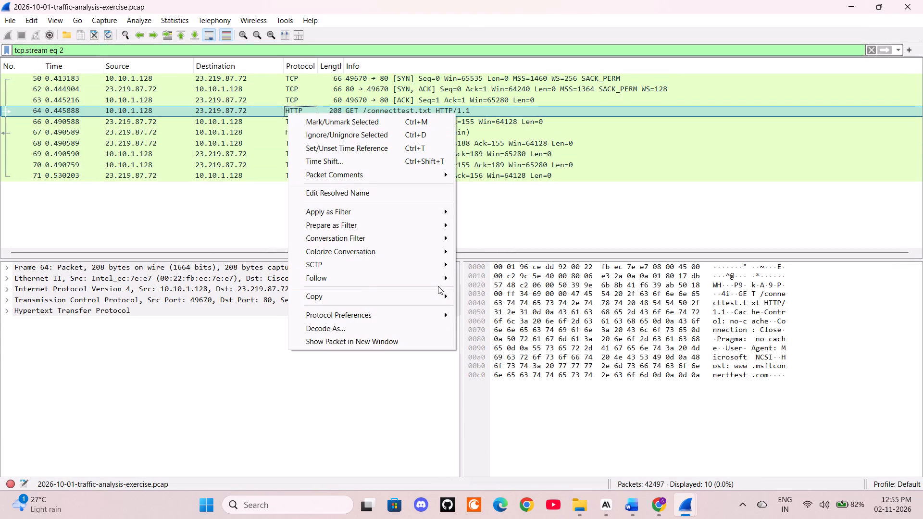
left_click(436, 275)
left_click(493, 277)
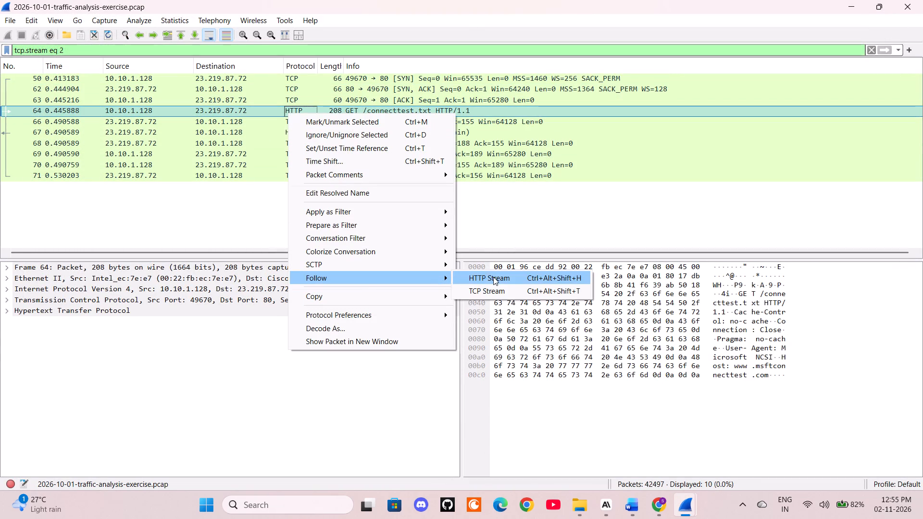
scroll(39, 161, "up", 1)
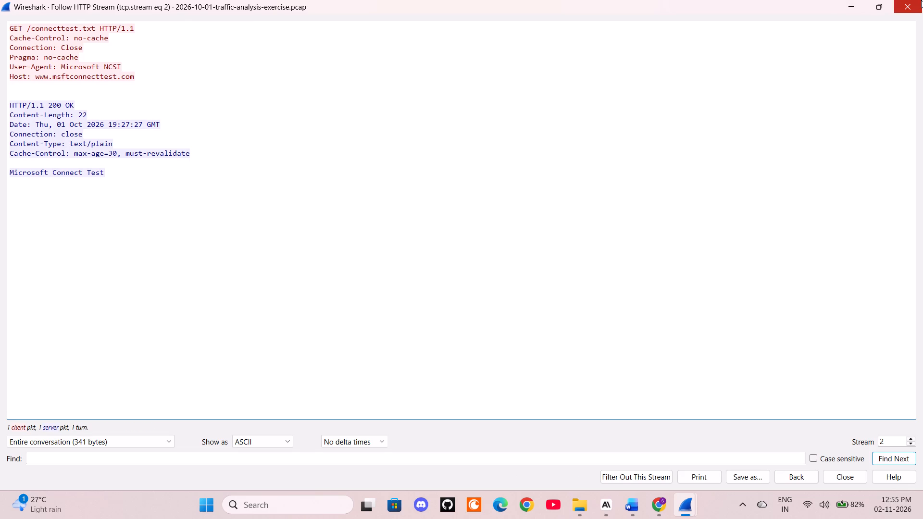
left_click(921, 0)
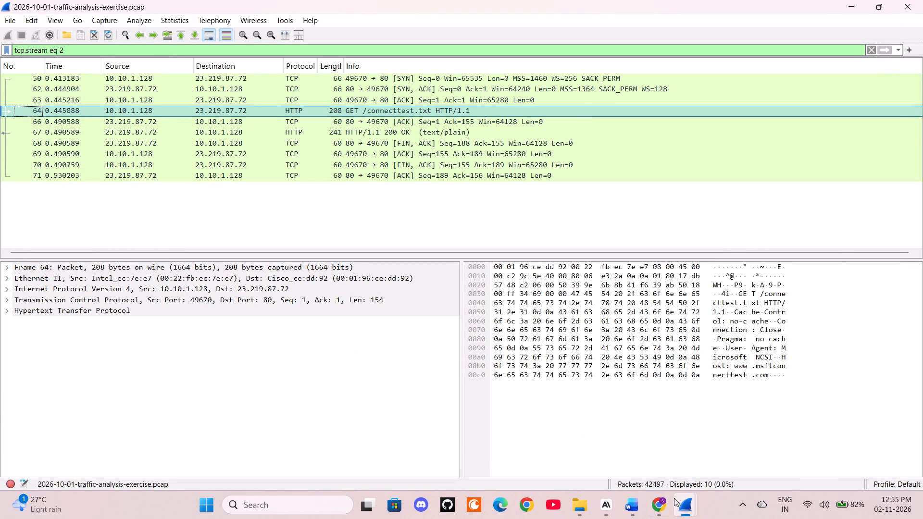
Switch back to the Fig. 6 indicator table in the Word threat intelligence report.
left_click(631, 507)
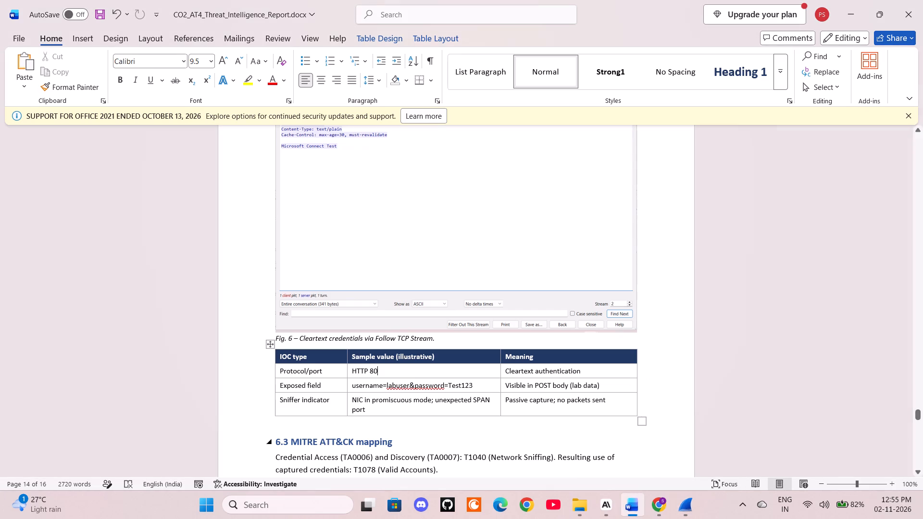
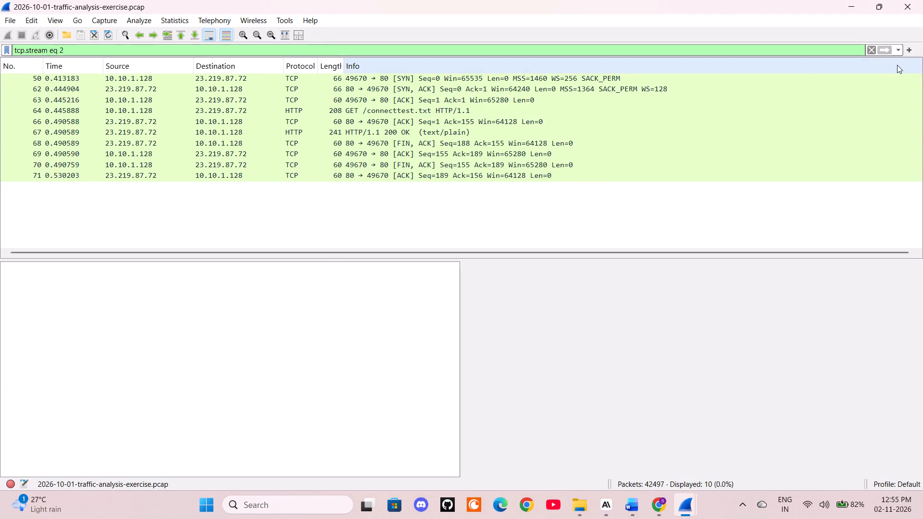
Replace the tcp.stream eq 2 display filter with http and apply it to the capture.
left_click(874, 52)
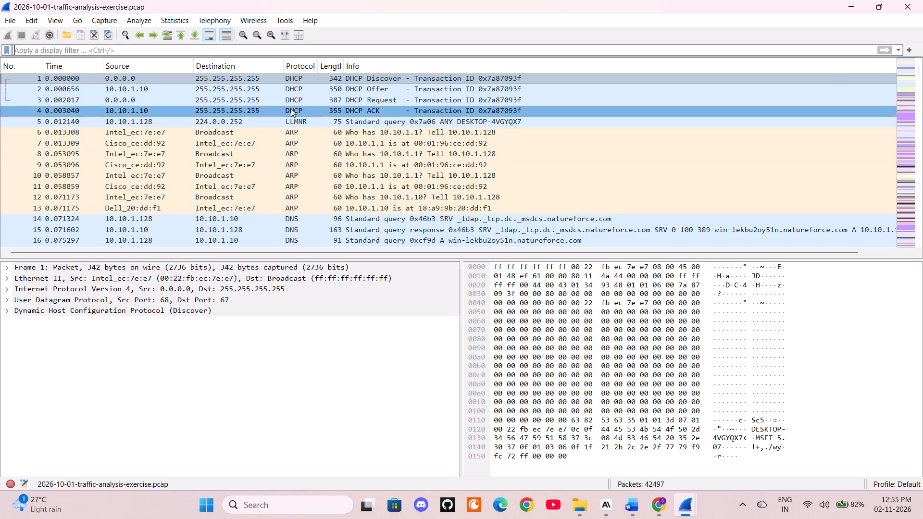
left_click(267, 51)
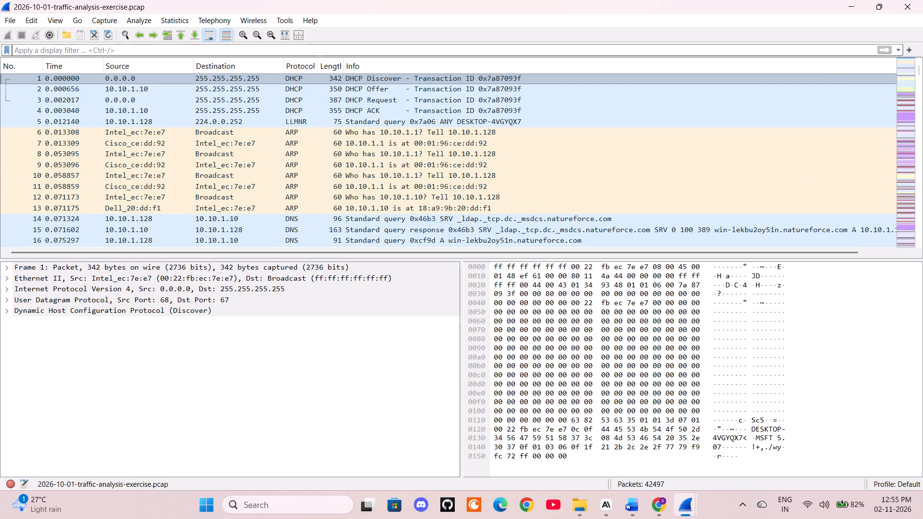
type("http")
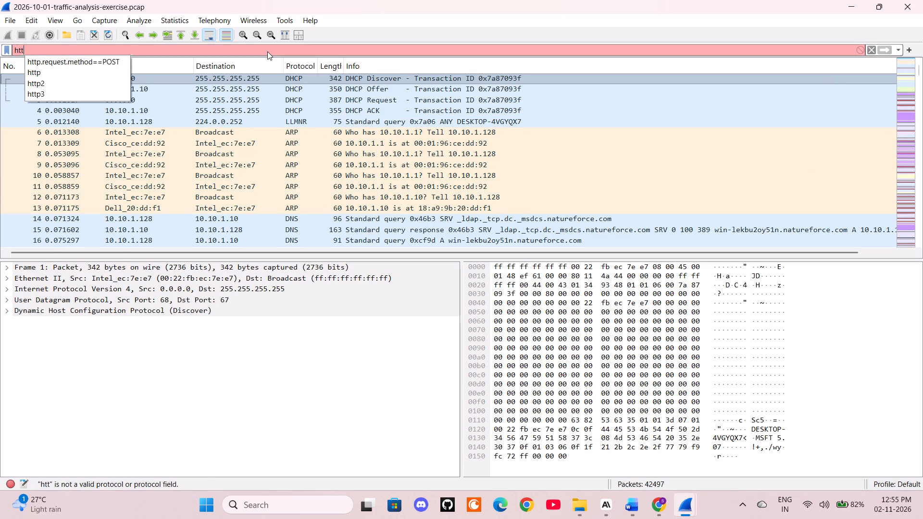
key("Return")
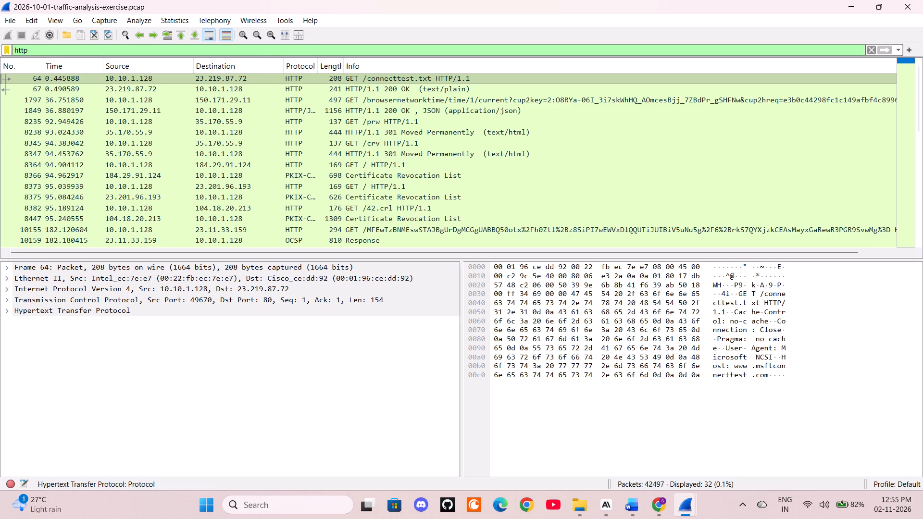
Look through the filtered HTTP packets to the end of the list, examining the requests and responses for sniffing evidence.
scroll(310, 142, "down", 1)
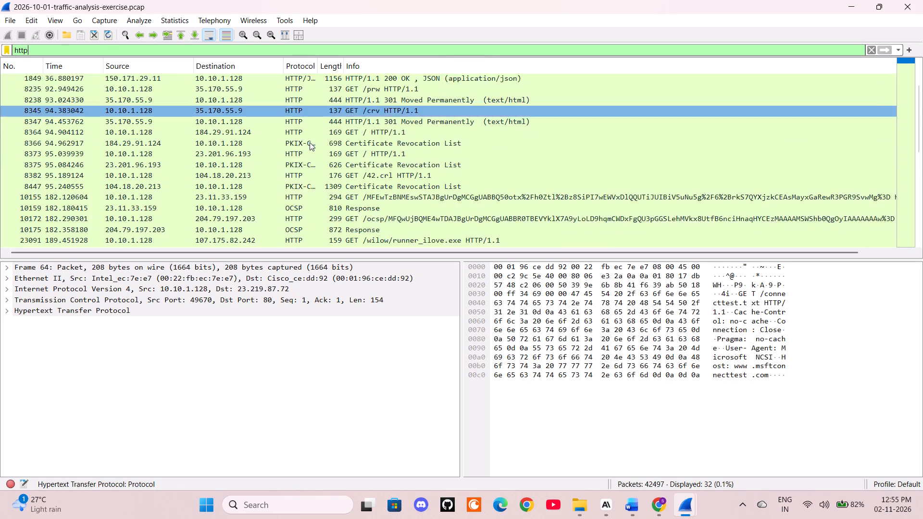
scroll(310, 142, "down", 12)
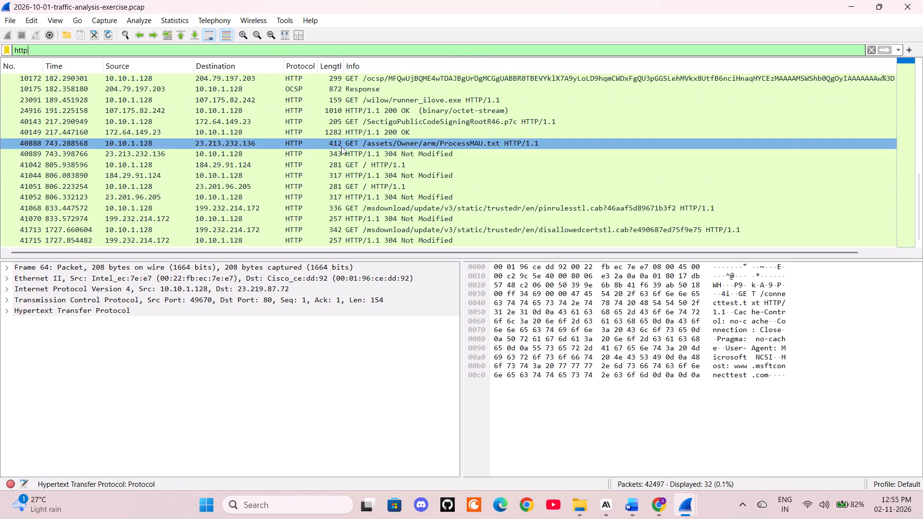
scroll(368, 164, "down", 6)
scroll(303, 177, "up", 15)
scroll(303, 174, "down", 7)
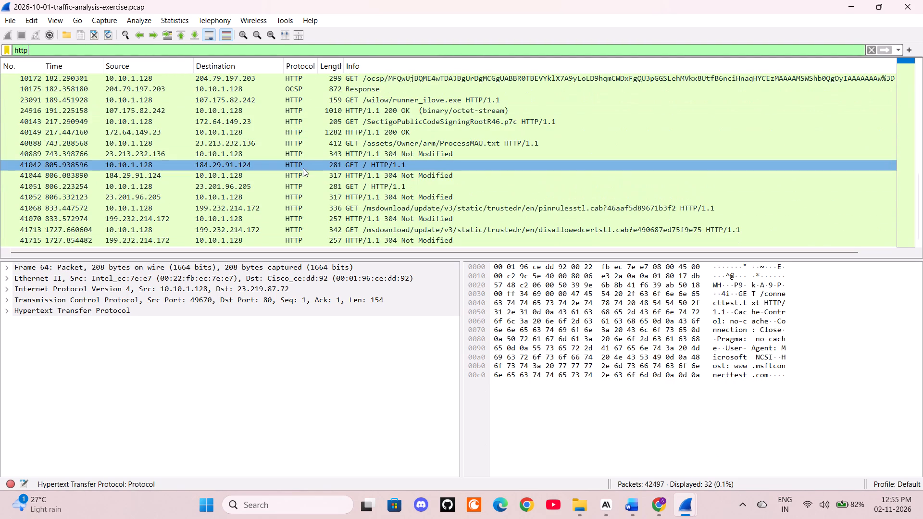
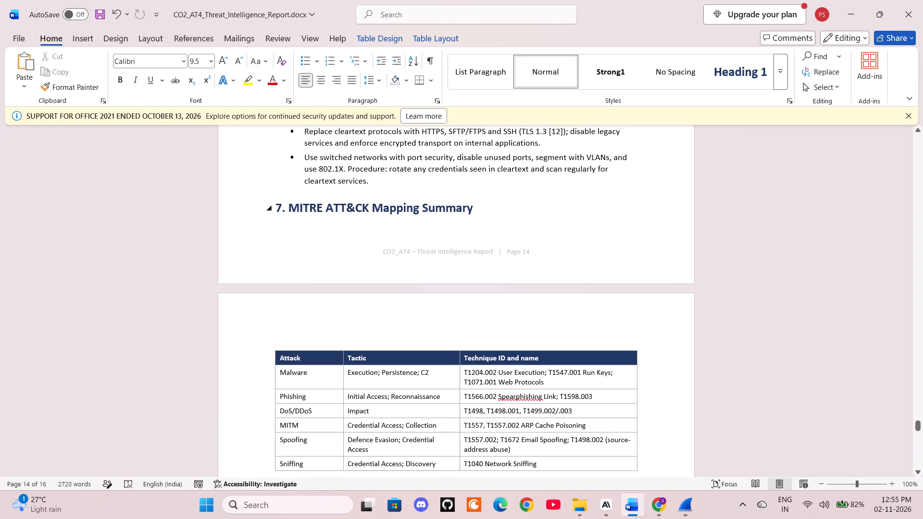
Insert a blank line before the "7. MITRE ATT&CK Mapping Summary" heading to move it onto the page with its table.
left_click(278, 209)
key("Return")
scroll(343, 290, "down", 10)
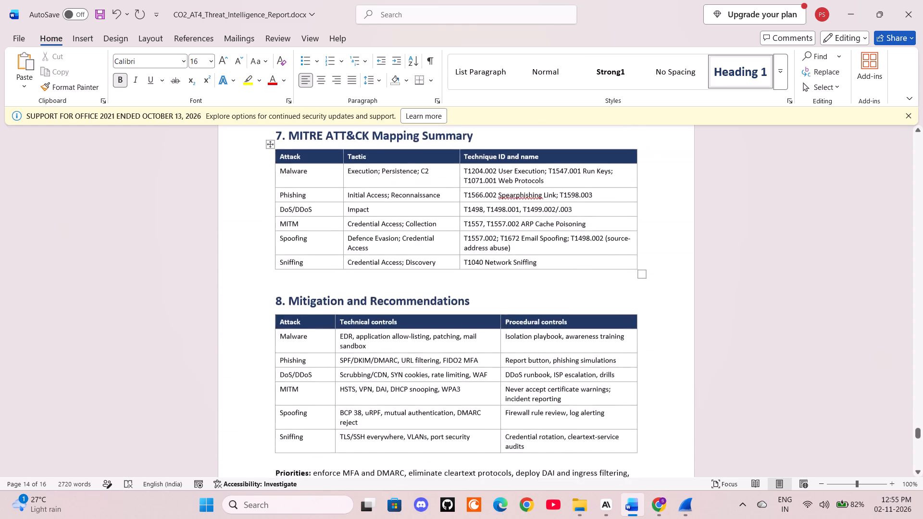
scroll(351, 307, "down", 10)
scroll(352, 308, "up", 11)
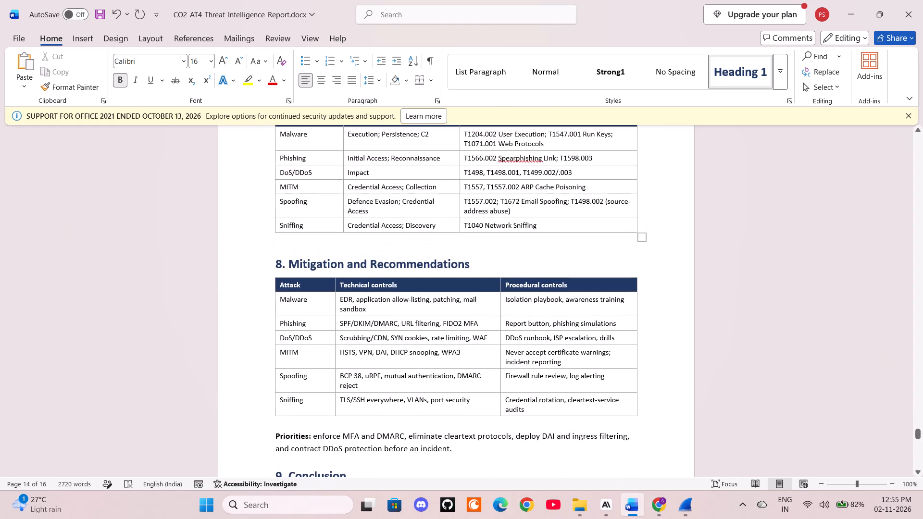
scroll(352, 308, "up", 5)
scroll(352, 308, "down", 5)
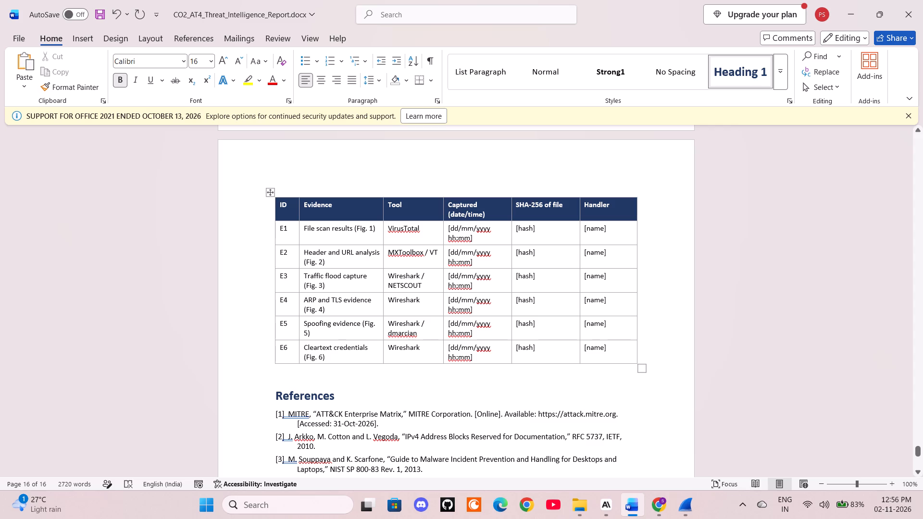
scroll(273, 202, "up", 2)
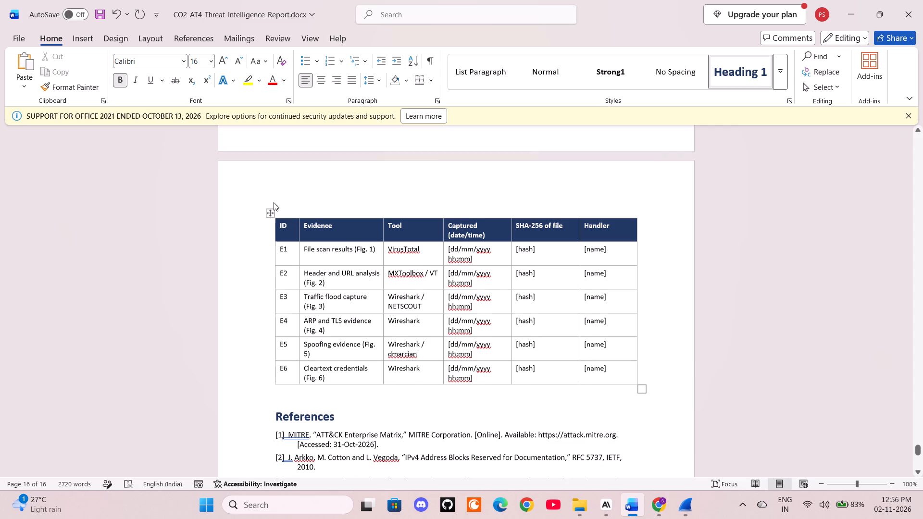
scroll(274, 202, "up", 9)
scroll(282, 221, "down", 1)
scroll(283, 222, "up", 1)
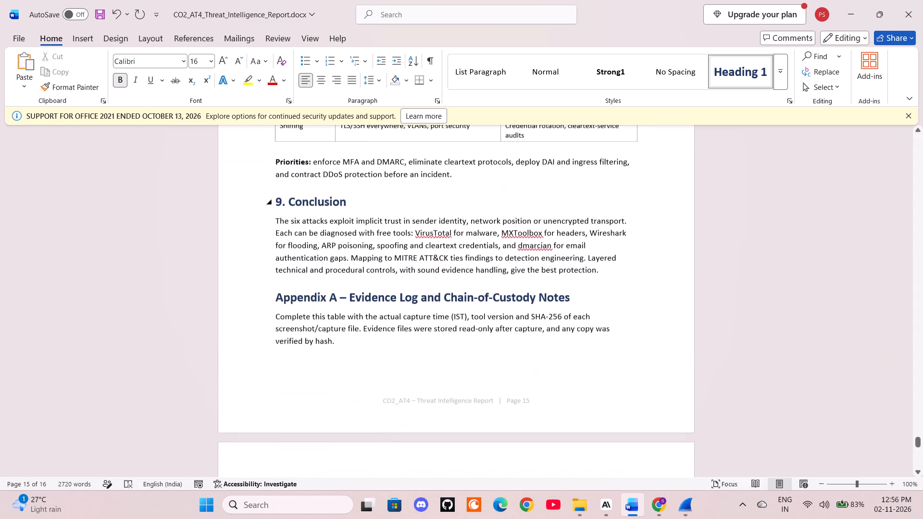
scroll(273, 312, "down", 6)
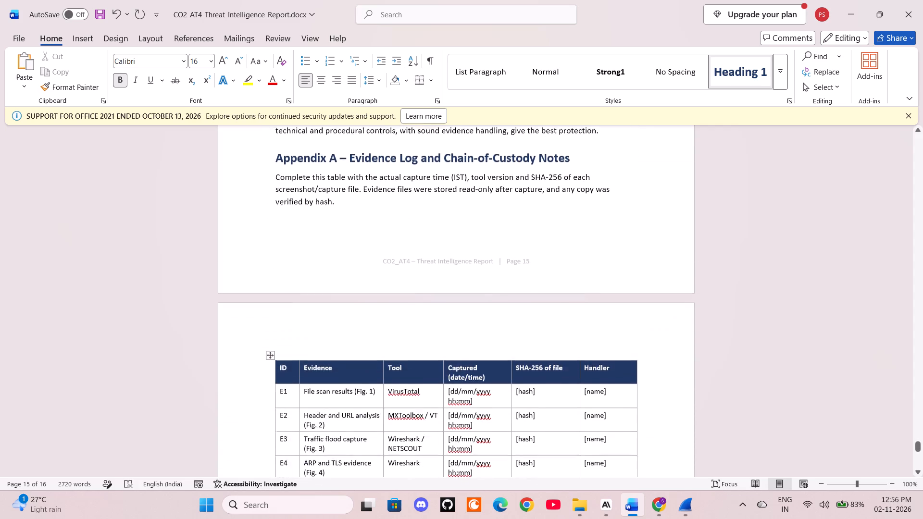
scroll(274, 310, "down", 4)
scroll(274, 267, "down", 2)
scroll(273, 269, "up", 1)
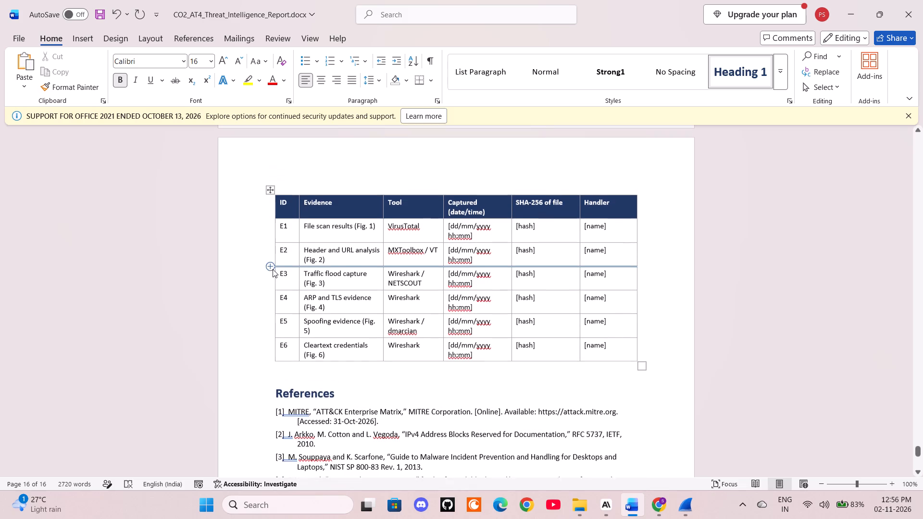
scroll(274, 260, "up", 2)
left_click(269, 250)
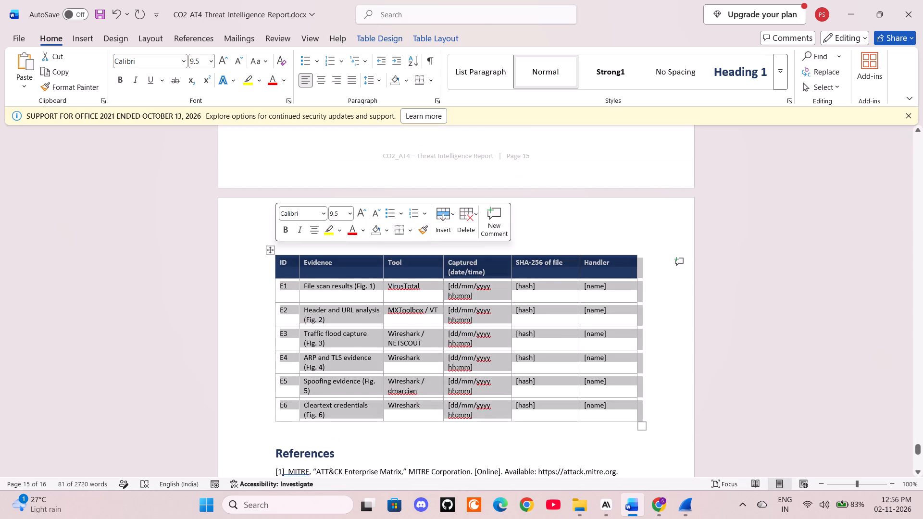
key("BackSpace")
scroll(283, 248, "up", 6)
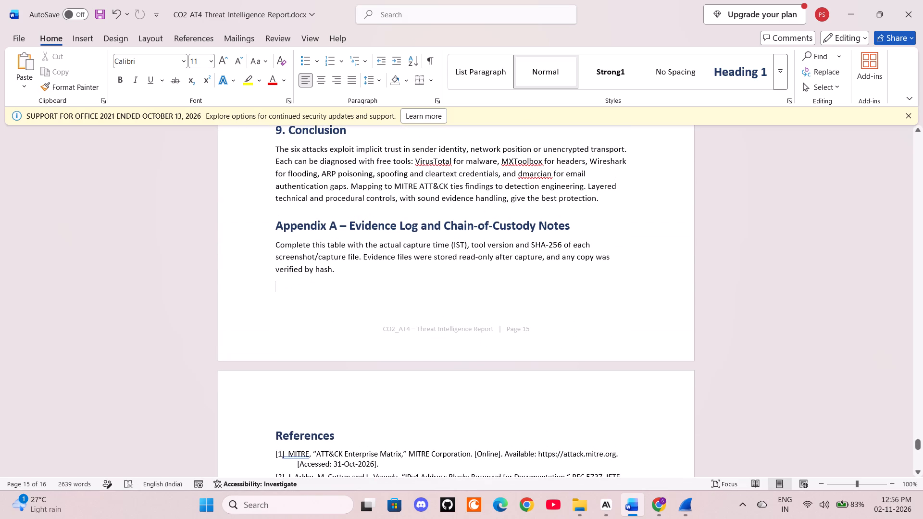
left_click_drag(337, 271, 266, 227)
key("BackSpace")
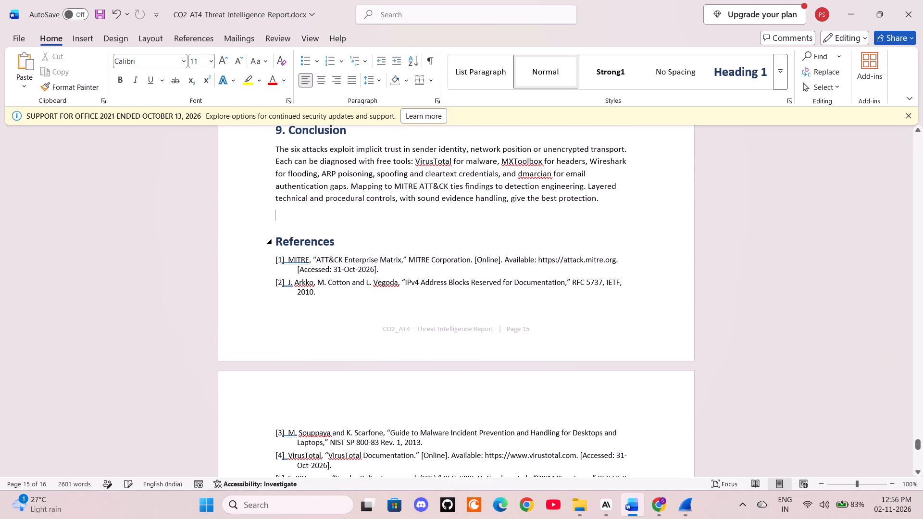
Add four blank lines between the Conclusion text and the References heading.
key("Return")
key("Return")
key("Return")
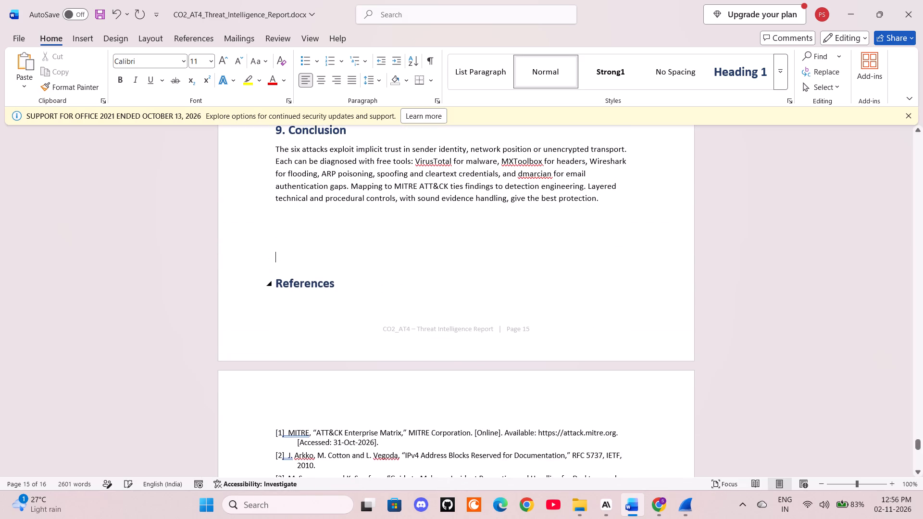
key("Return")
Review the report backwards from the Conclusion to the malware section, examining page layout, evidence screenshots and tables.
scroll(307, 358, "up", 10)
scroll(313, 354, "down", 3)
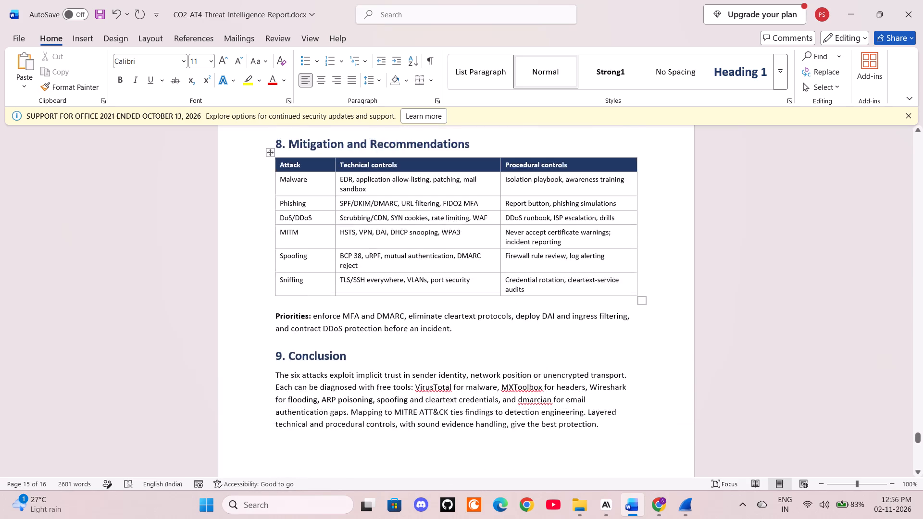
scroll(313, 354, "up", 4)
scroll(313, 354, "up", 20)
scroll(313, 354, "up", 1)
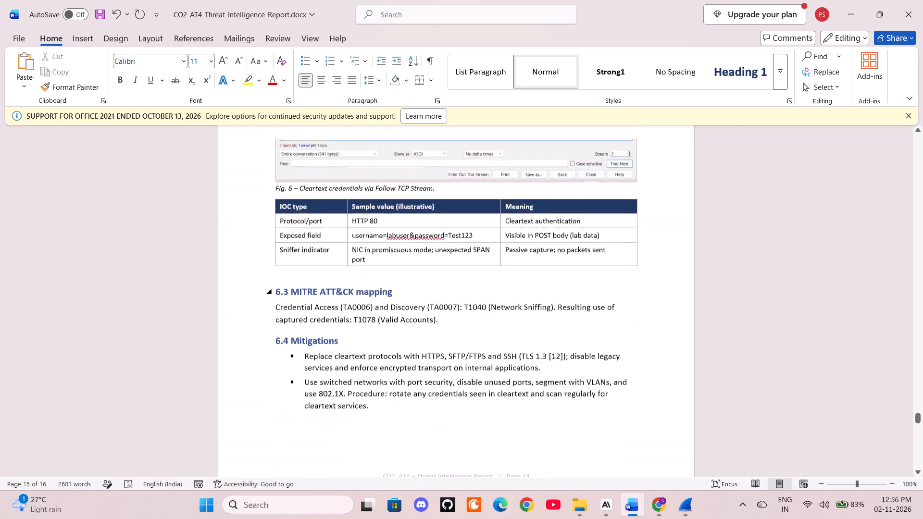
scroll(316, 352, "up", 20)
scroll(316, 352, "up", 14)
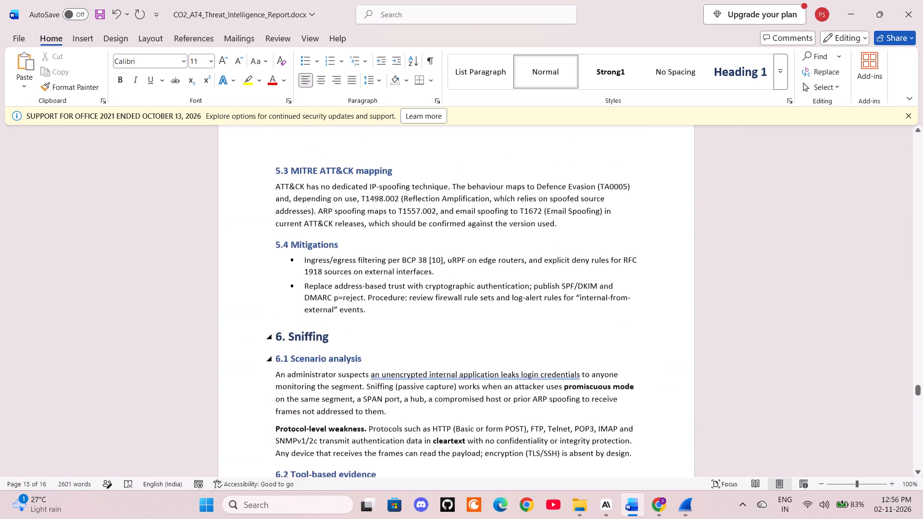
scroll(317, 352, "up", 20)
scroll(317, 352, "up", 2)
scroll(319, 353, "down", 5)
scroll(319, 353, "up", 2)
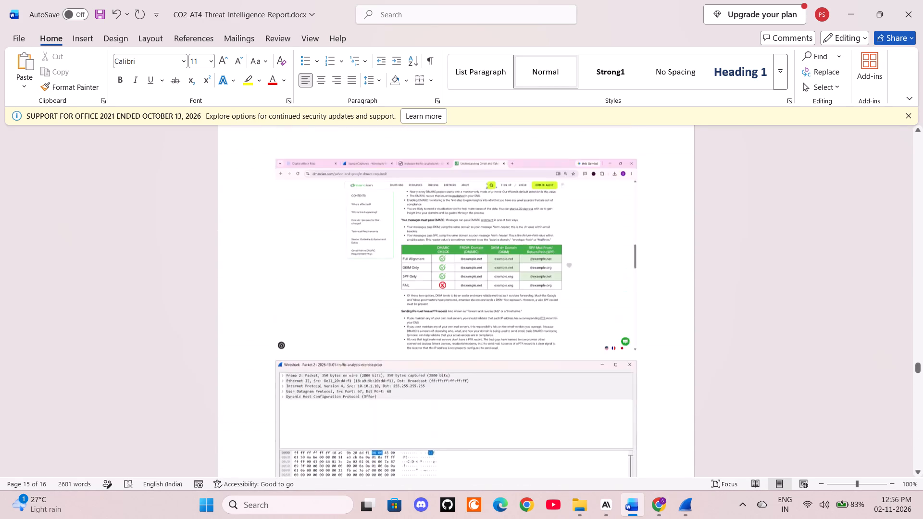
scroll(319, 353, "up", 20)
scroll(319, 353, "up", 18)
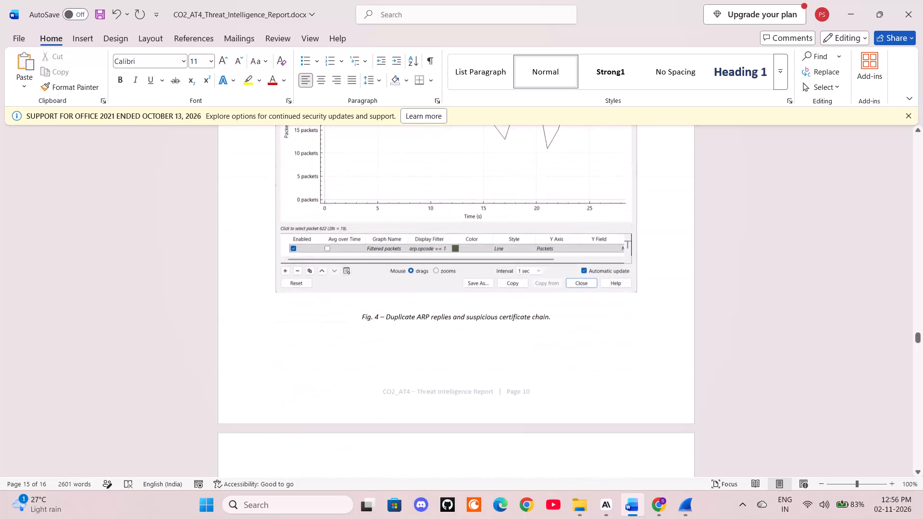
scroll(318, 346, "up", 20)
scroll(318, 346, "up", 6)
scroll(299, 360, "down", 1)
scroll(299, 361, "up", 9)
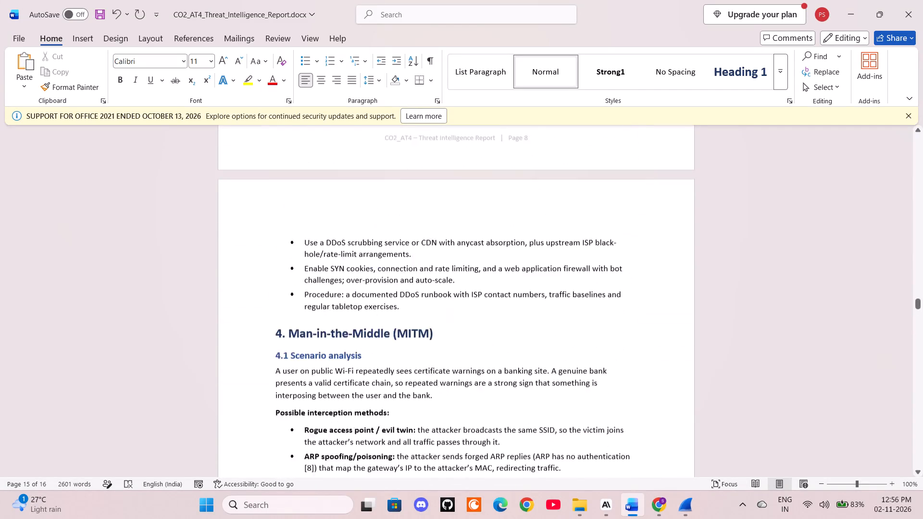
scroll(301, 352, "up", 20)
scroll(301, 352, "up", 20)
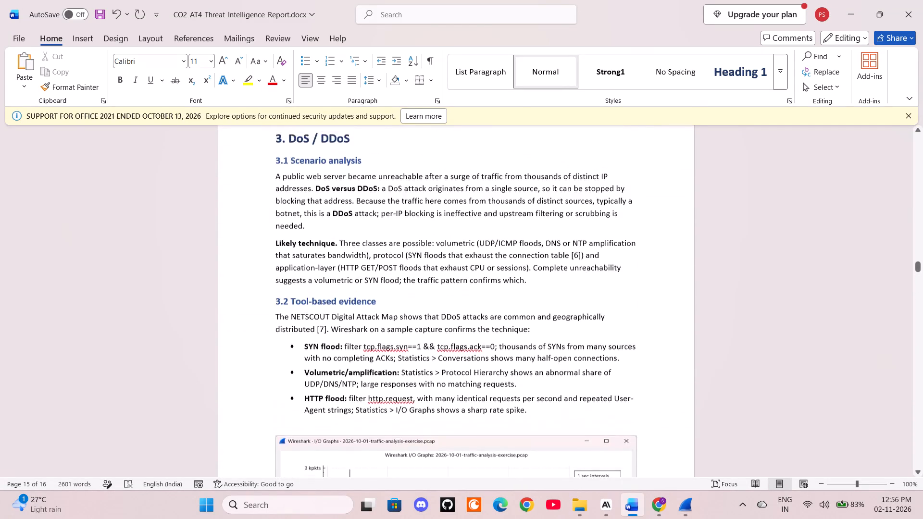
scroll(301, 352, "up", 20)
scroll(301, 352, "up", 20)
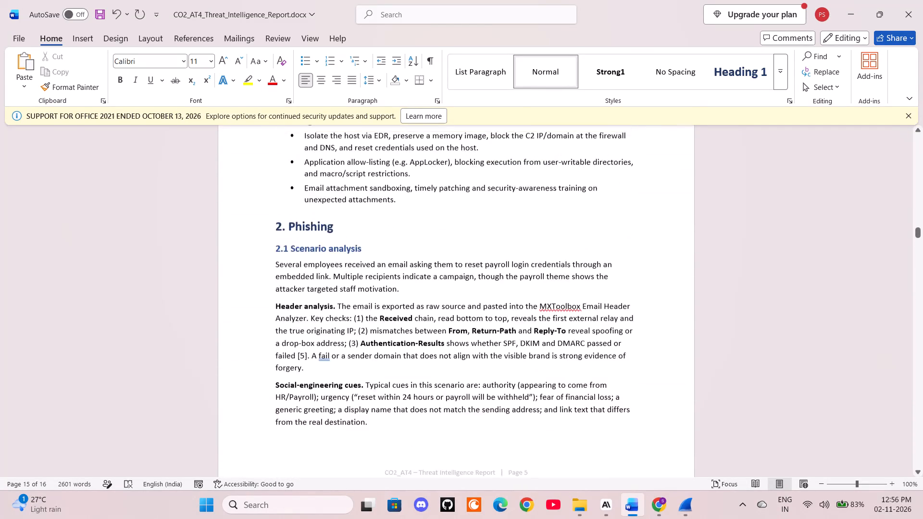
scroll(298, 350, "up", 11)
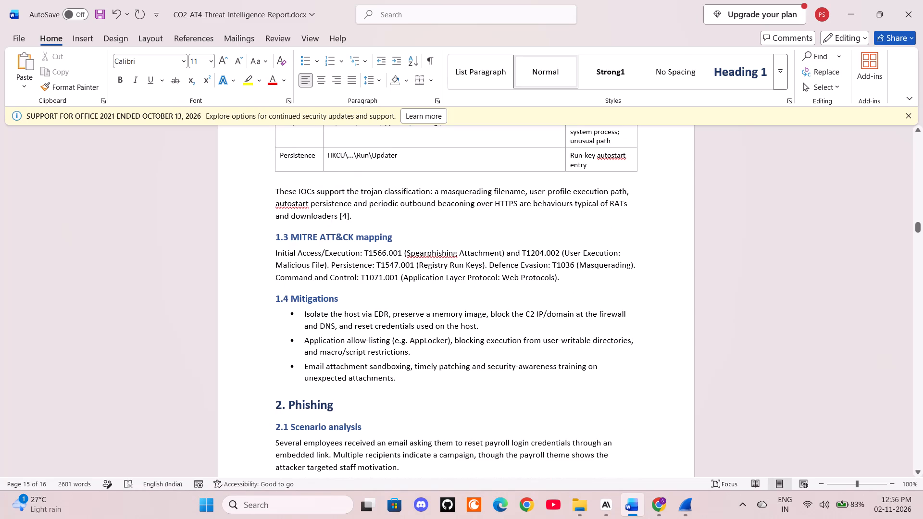
Change the font of the entire report to Cambria.
key("ctrl+a")
left_click(147, 58)
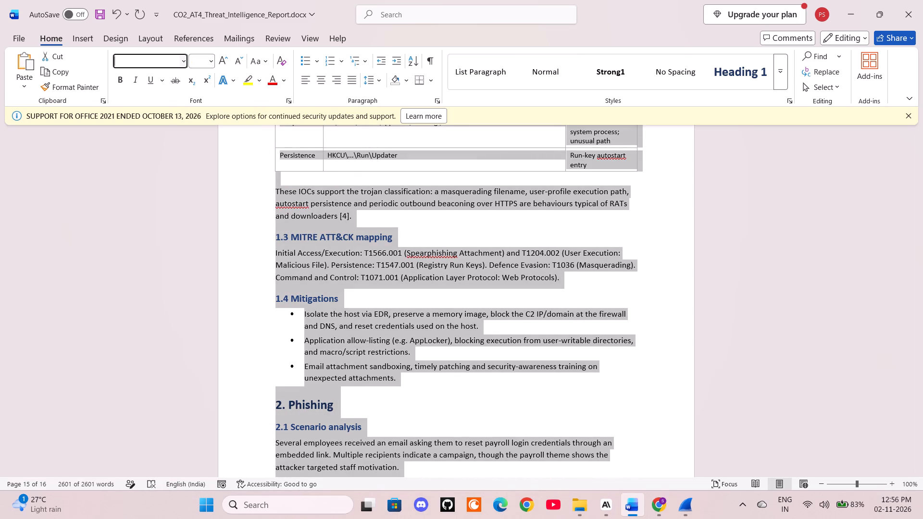
type("ca")
key("m")
key("Return")
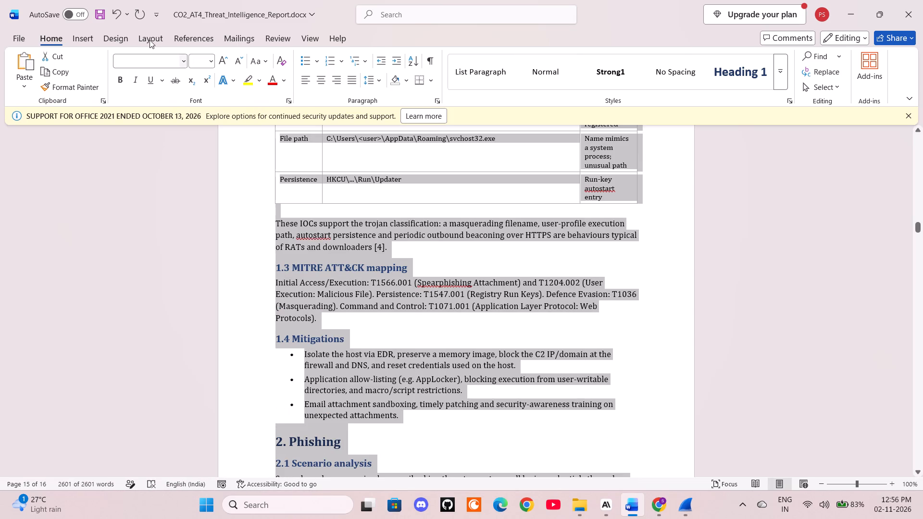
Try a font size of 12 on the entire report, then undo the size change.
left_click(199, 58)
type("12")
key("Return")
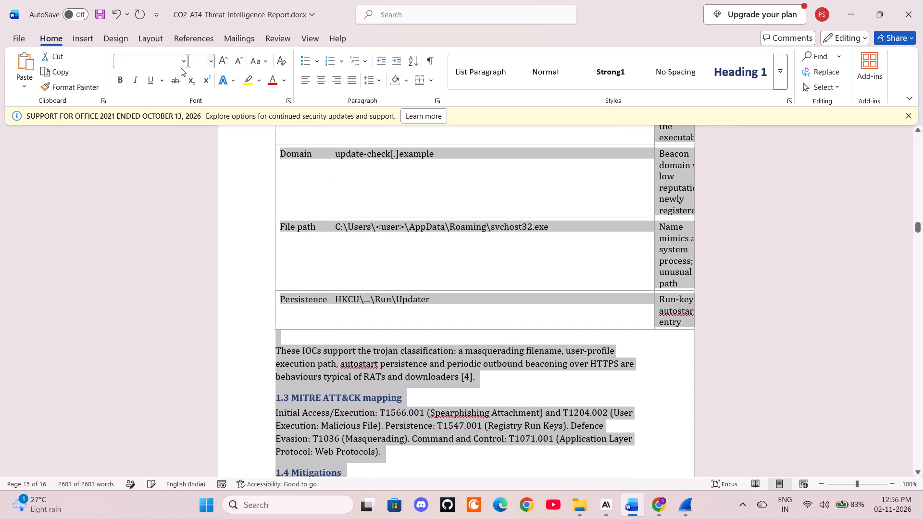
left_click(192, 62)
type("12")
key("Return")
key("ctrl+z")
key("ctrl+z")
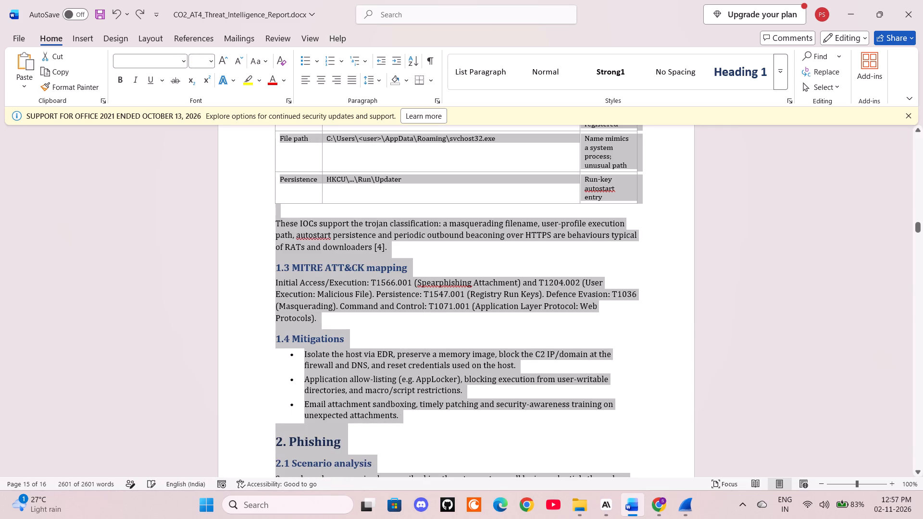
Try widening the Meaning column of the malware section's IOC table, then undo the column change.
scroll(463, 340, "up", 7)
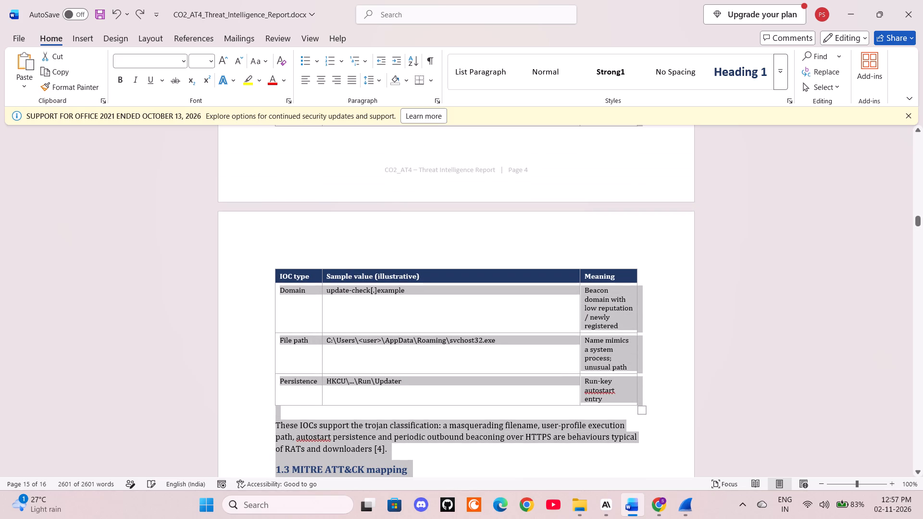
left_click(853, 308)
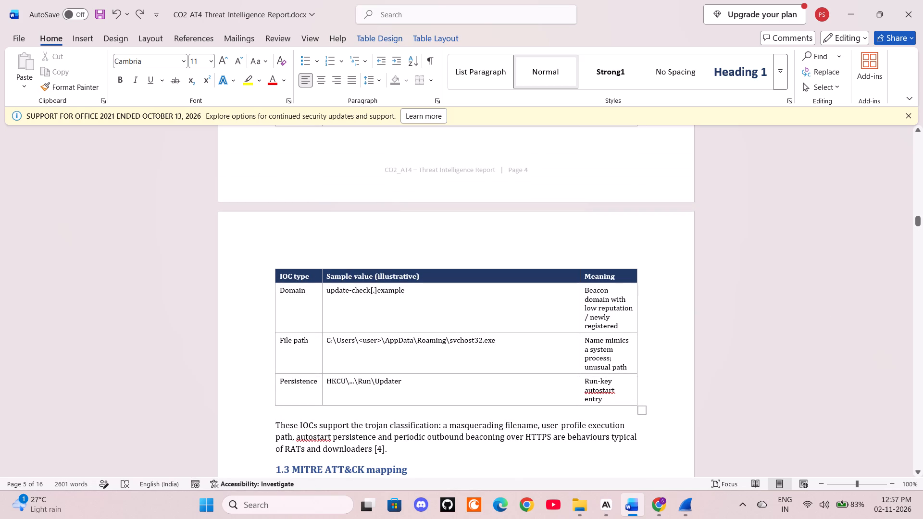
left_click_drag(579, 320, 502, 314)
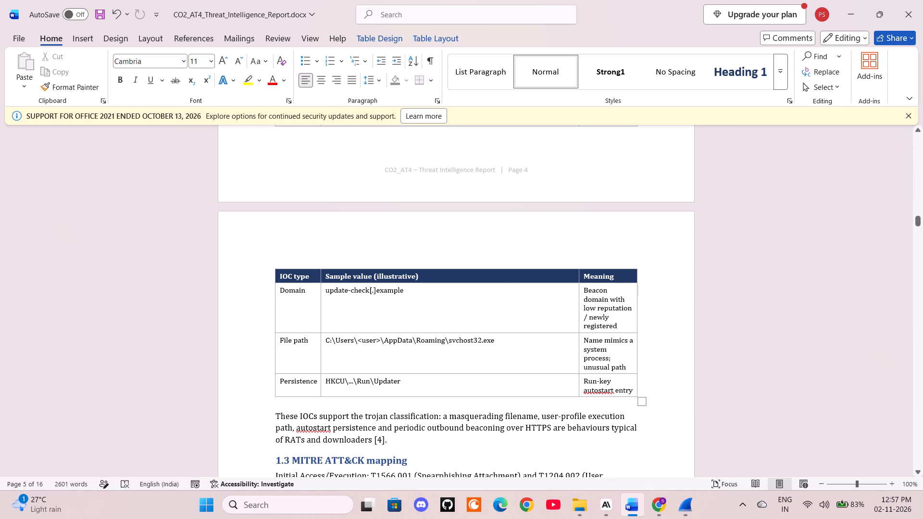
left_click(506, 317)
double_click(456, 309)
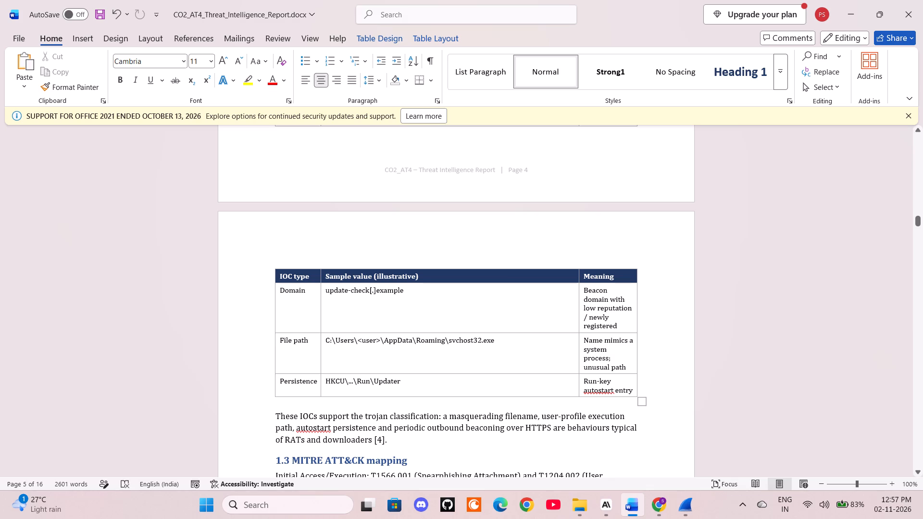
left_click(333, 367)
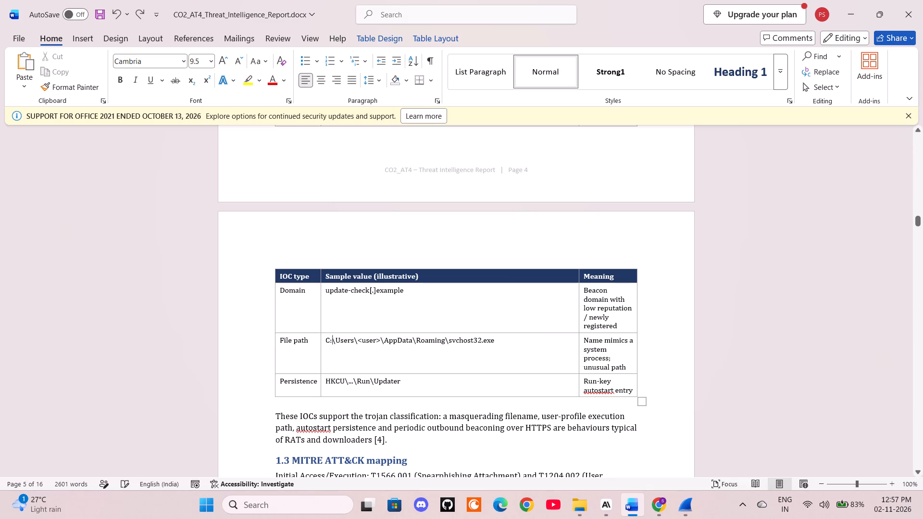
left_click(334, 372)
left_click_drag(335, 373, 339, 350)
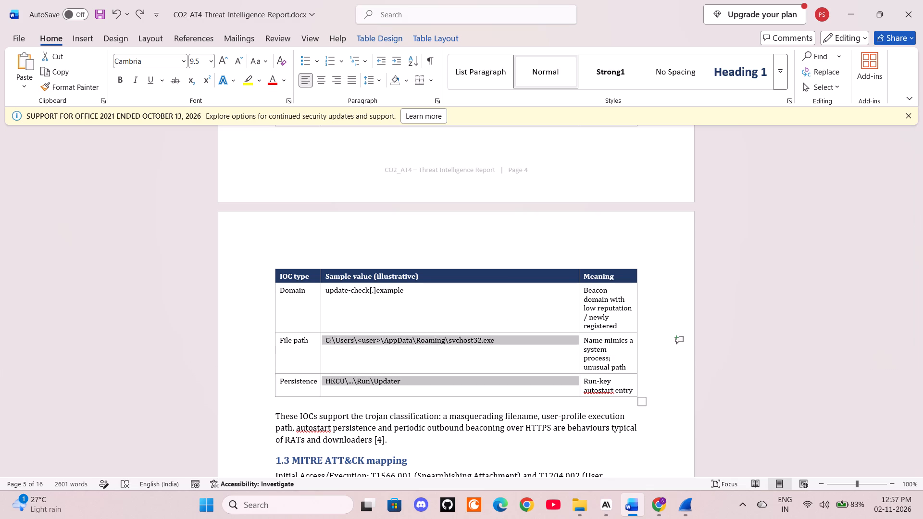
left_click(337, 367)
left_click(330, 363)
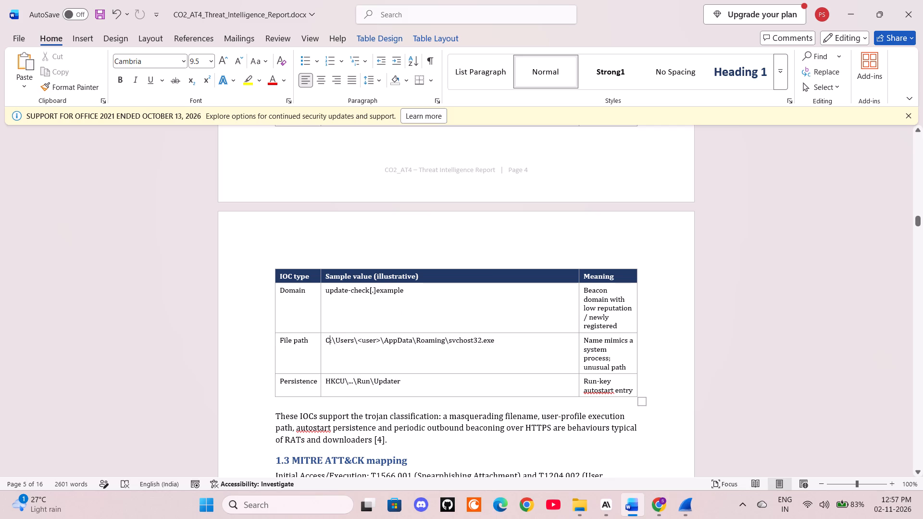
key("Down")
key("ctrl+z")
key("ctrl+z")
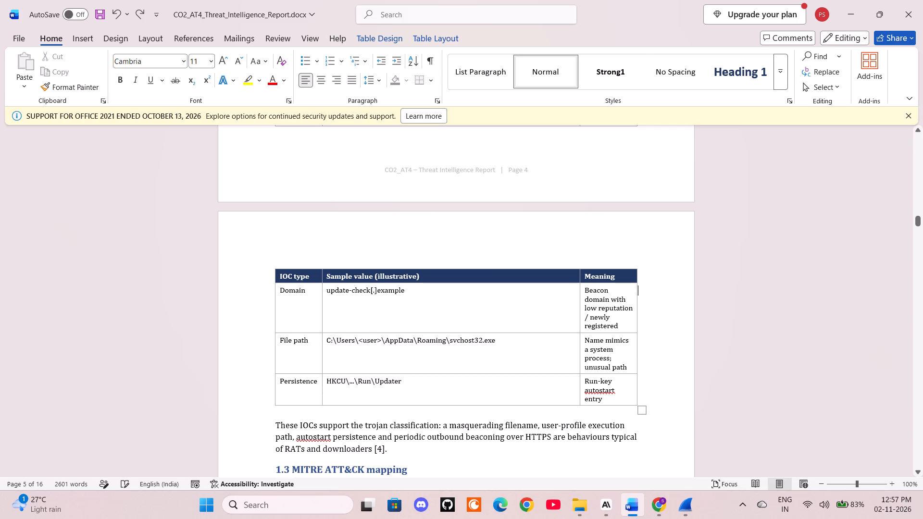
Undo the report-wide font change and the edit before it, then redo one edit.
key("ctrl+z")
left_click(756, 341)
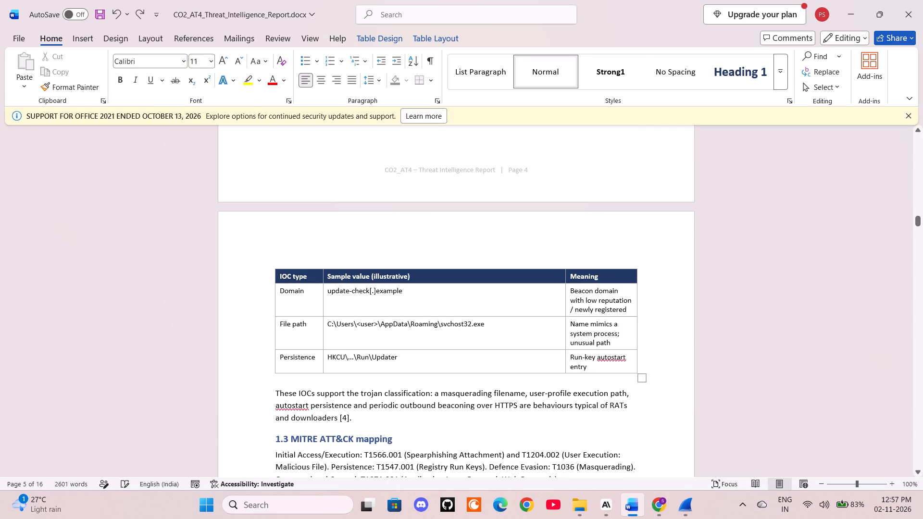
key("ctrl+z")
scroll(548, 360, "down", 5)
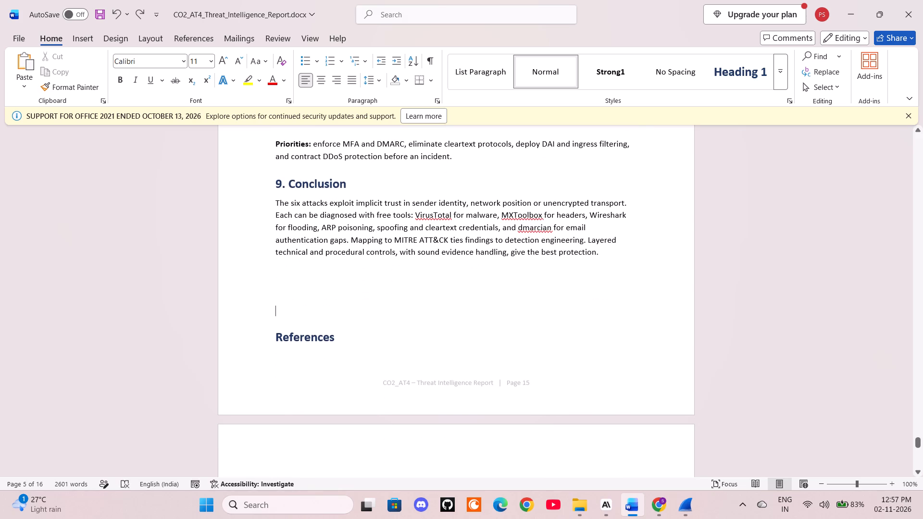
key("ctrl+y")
Change the font of the entire report to Cambria.
scroll(544, 350, "up", 20)
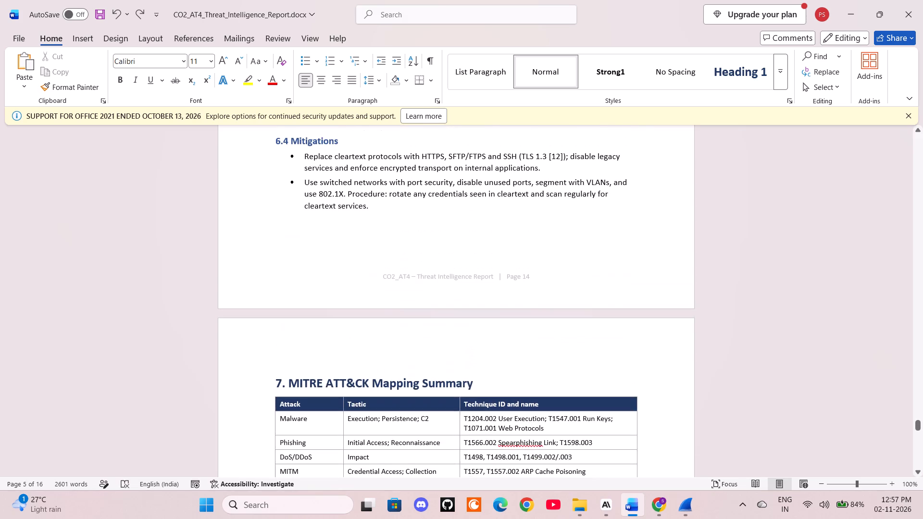
key("ctrl+a")
left_click(149, 59)
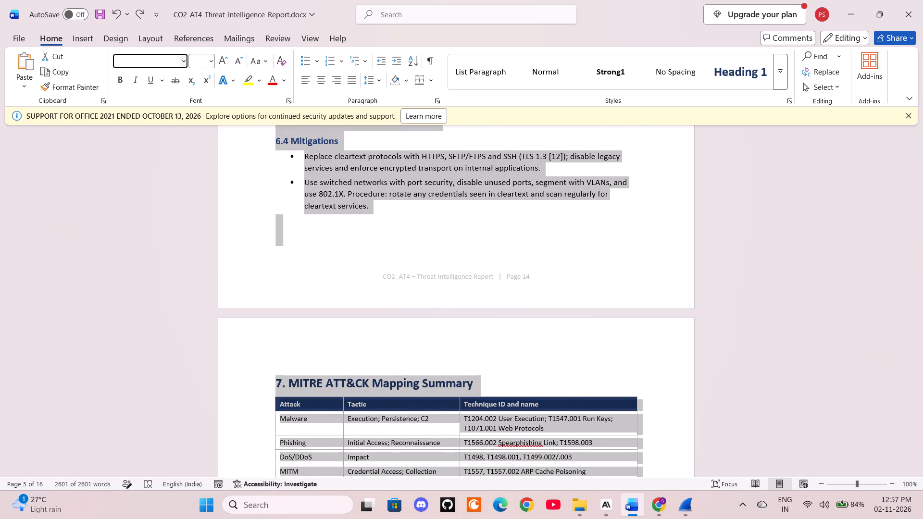
type("ca")
key("m")
key("Return")
Centre the Fig. 6 caption under the Follow TCP Stream screenshot and add a blank line above it.
scroll(586, 344, "up", 16)
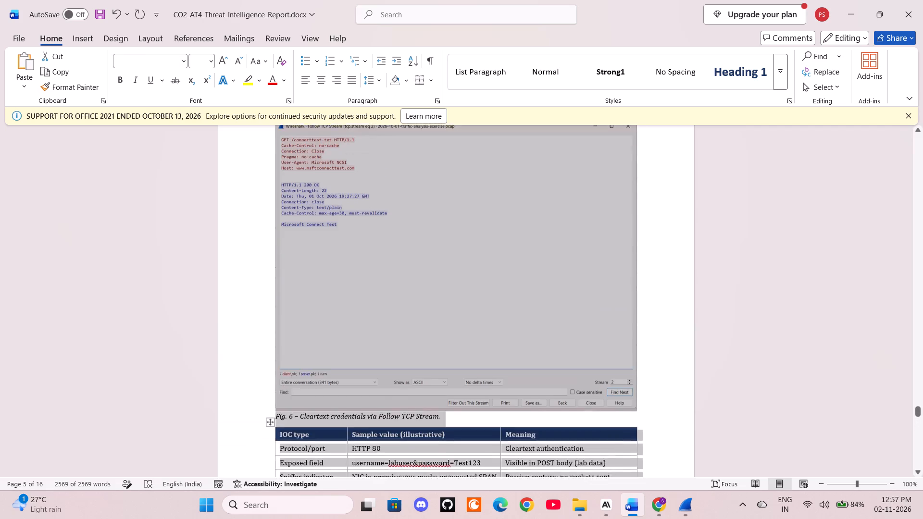
scroll(598, 352, "down", 1)
left_click(762, 312)
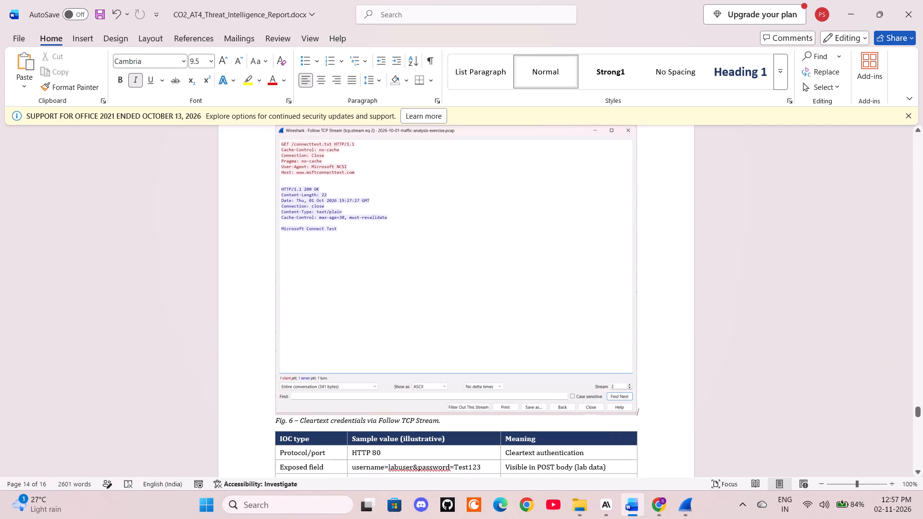
left_click(278, 419)
key("ctrl+e")
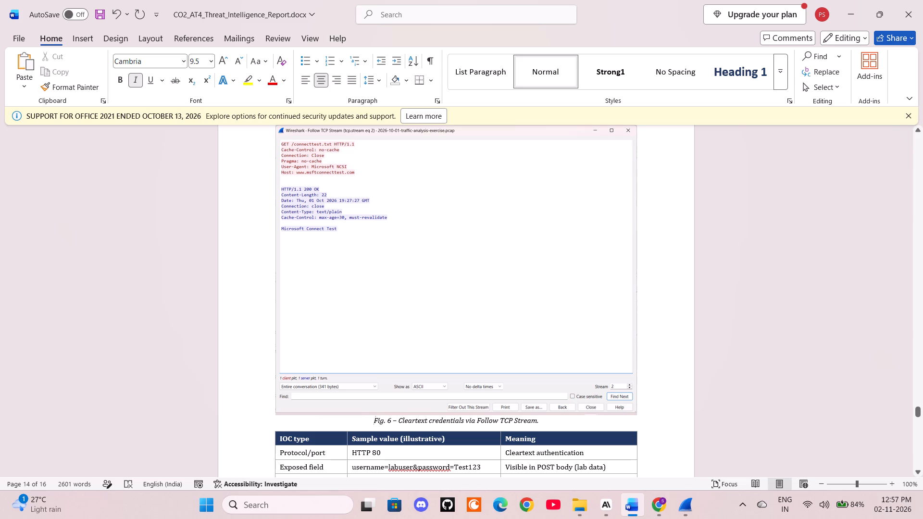
key("shift+Return")
key("Return")
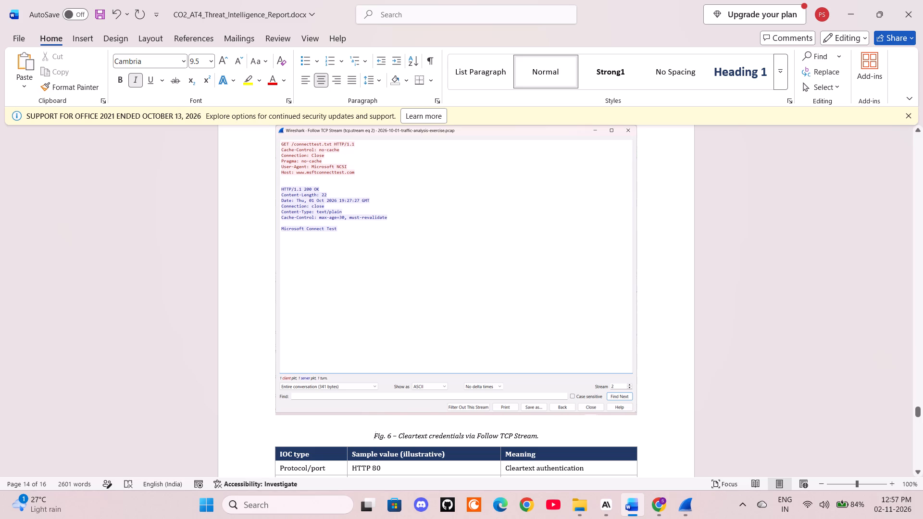
Add a blank line between the Fig. 6 caption and the IOC table below it.
key("ctrl+Right")
key("ctrl+Right")
key("ctrl+Right")
key("ctrl+Right")
key("ctrl+Right")
key("ctrl+Right")
key("ctrl+Right")
key("ctrl+Right")
key("ctrl+Right")
key("ctrl+Right")
key("ctrl+Right")
key("ctrl+Right")
key("ctrl+Right")
key("ctrl+Right")
key("ctrl+Right")
key("ctrl+Right")
key("ctrl+Right")
key("ctrl+Right")
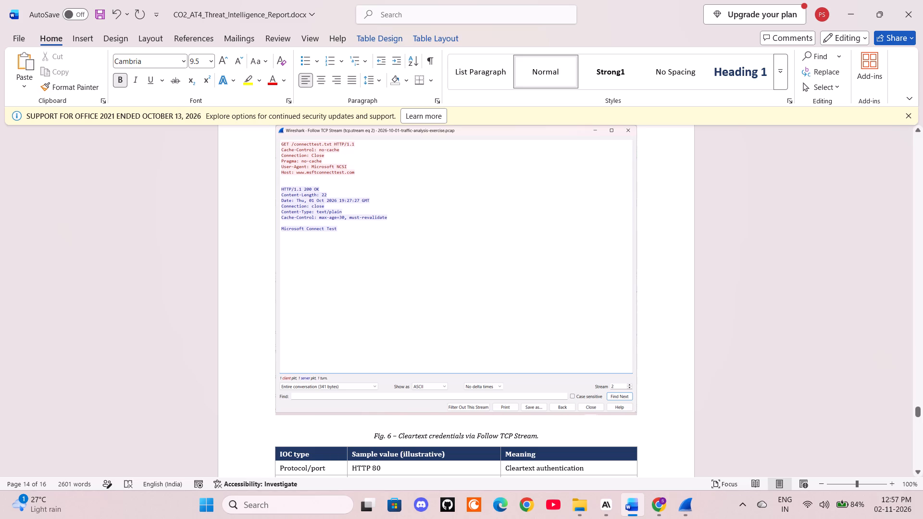
key("ctrl+Left")
key("ctrl+Left")
key("ctrl+Left")
key("ctrl+Left")
key("ctrl+Left")
key("ctrl+Left")
key("ctrl+Left")
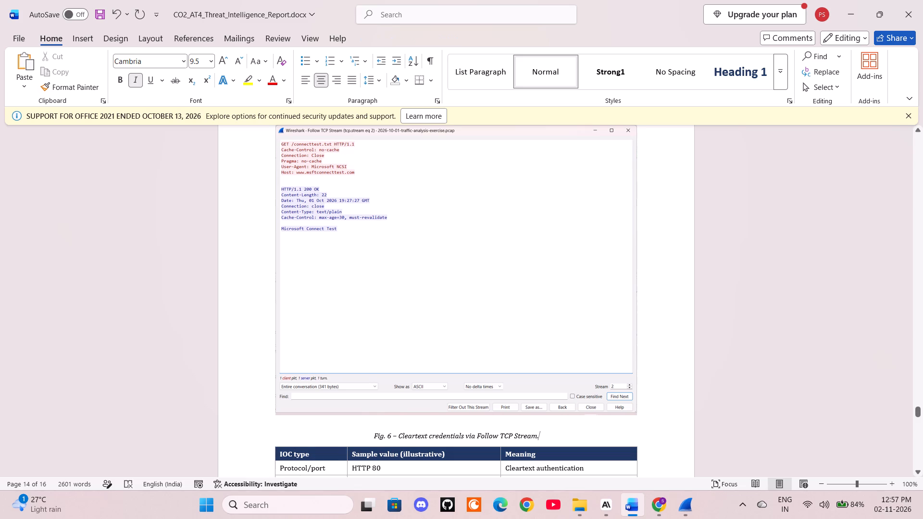
key("Return")
left_click(875, 297)
Save the report.
scroll(474, 268, "up", 5)
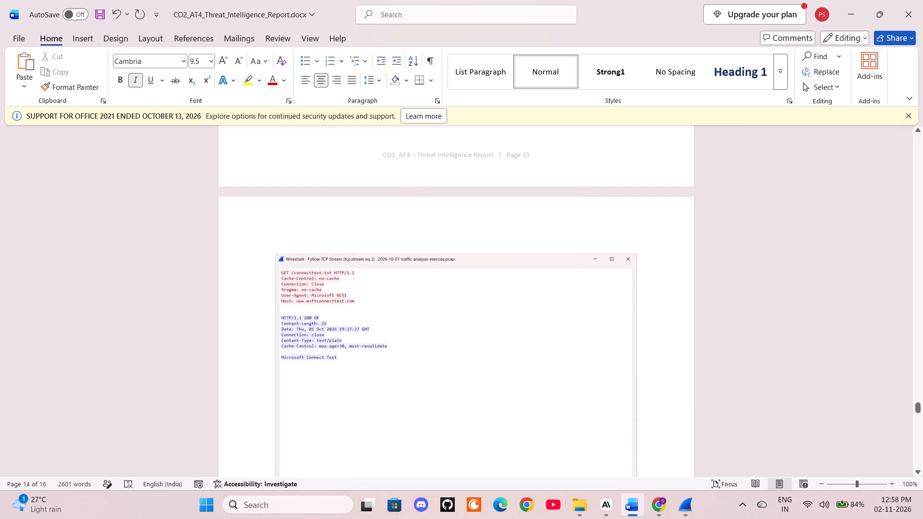
scroll(469, 262, "up", 20)
scroll(469, 262, "up", 16)
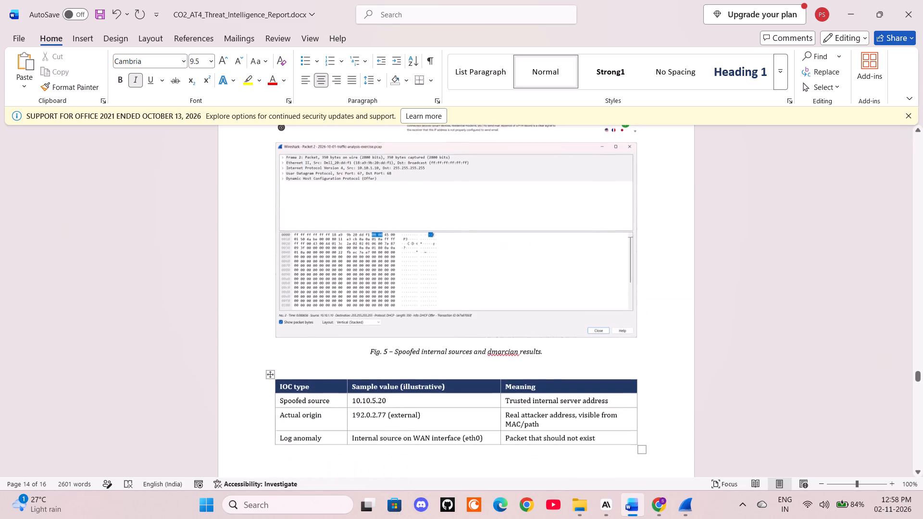
scroll(467, 255, "up", 20)
scroll(467, 255, "up", 7)
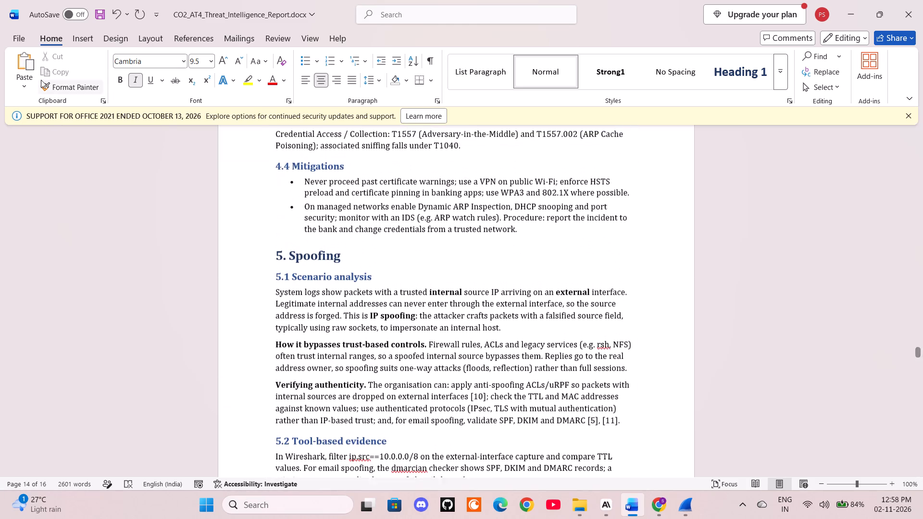
triple_click(96, 11)
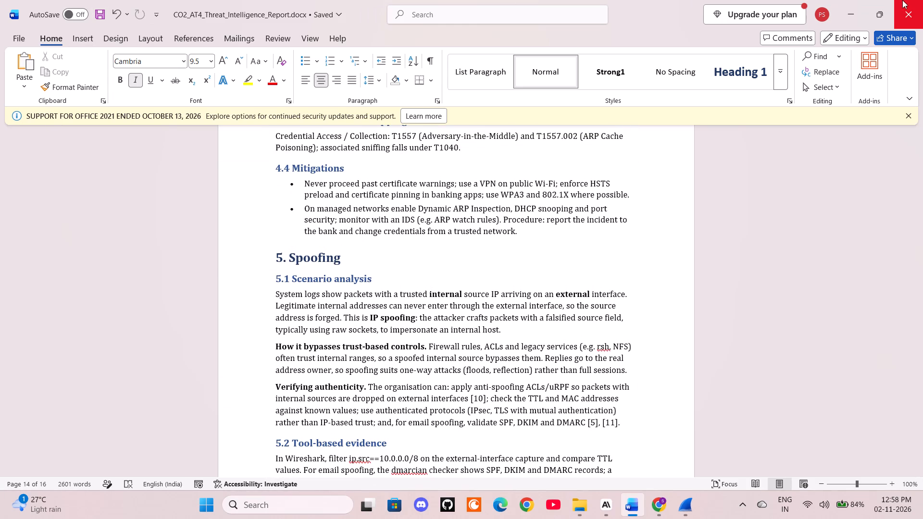
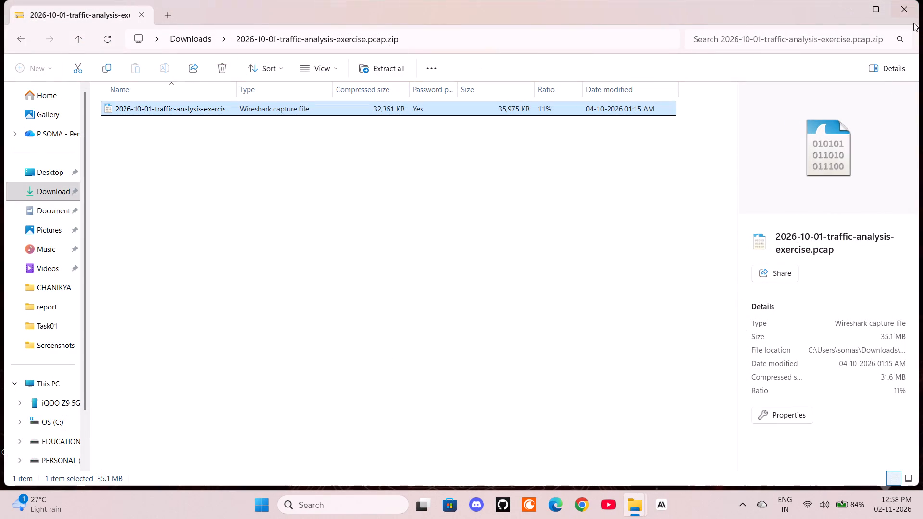
Delete the capture files 220703_arp-storm.pcapng and arp-storm.pcap from the Downloads folder.
left_click(907, 8)
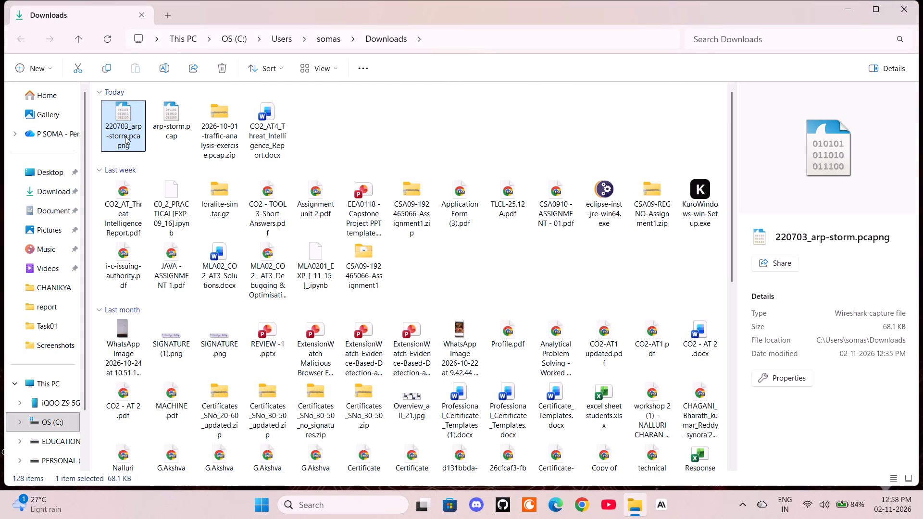
left_click(125, 133)
left_click(177, 99)
key("shift+Right")
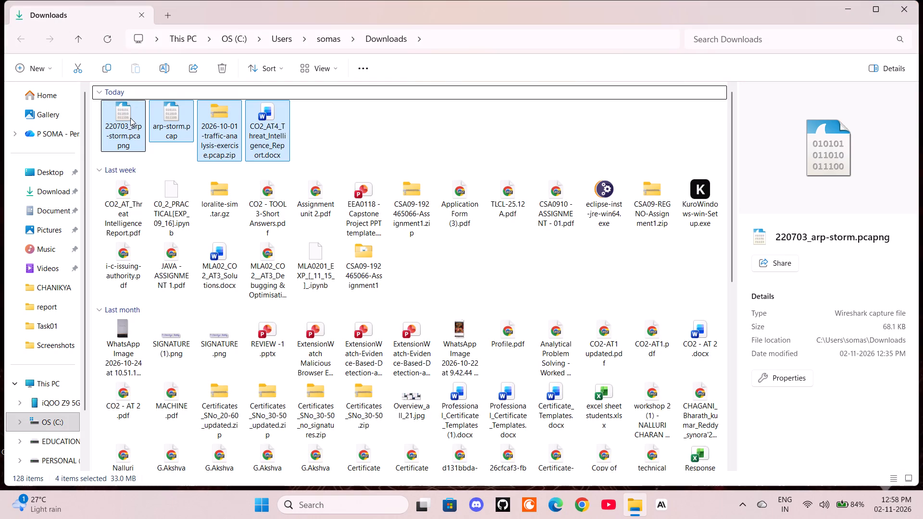
left_click(177, 110)
left_click_drag(172, 111, 112, 111)
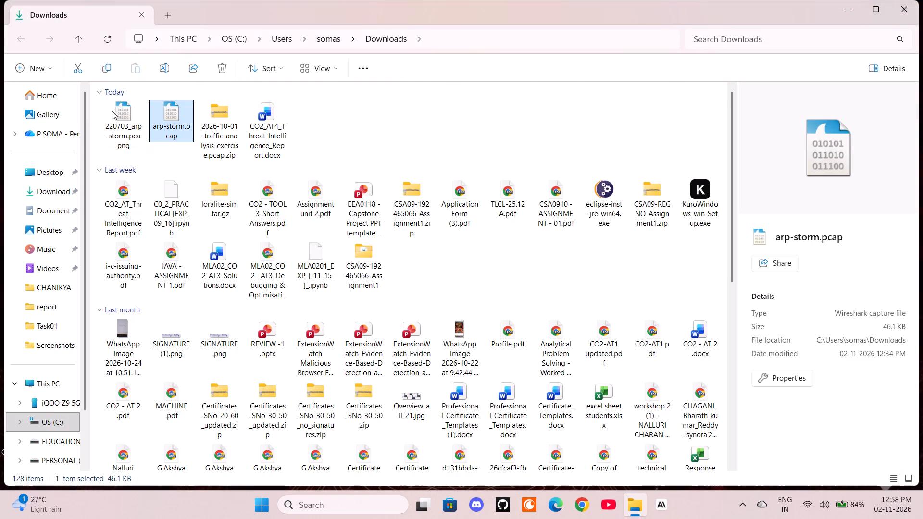
left_click(112, 112)
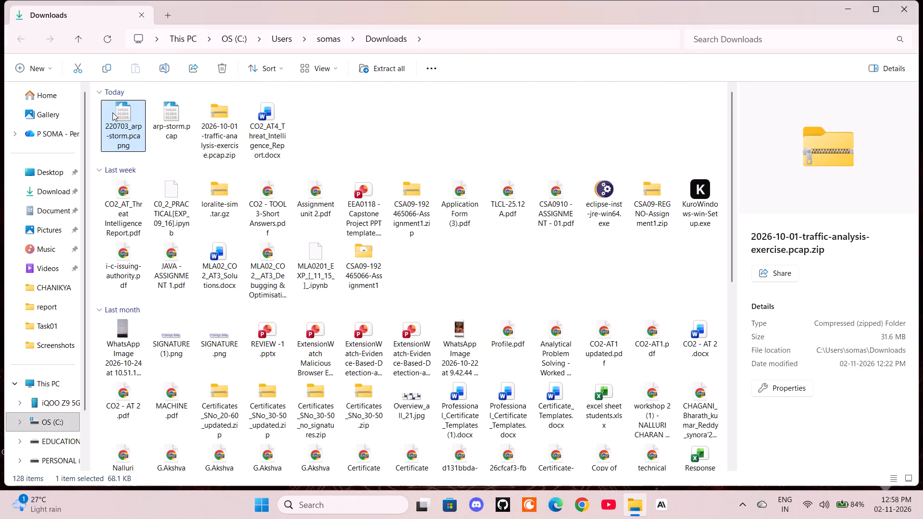
key("shift+Right")
left_click(217, 72)
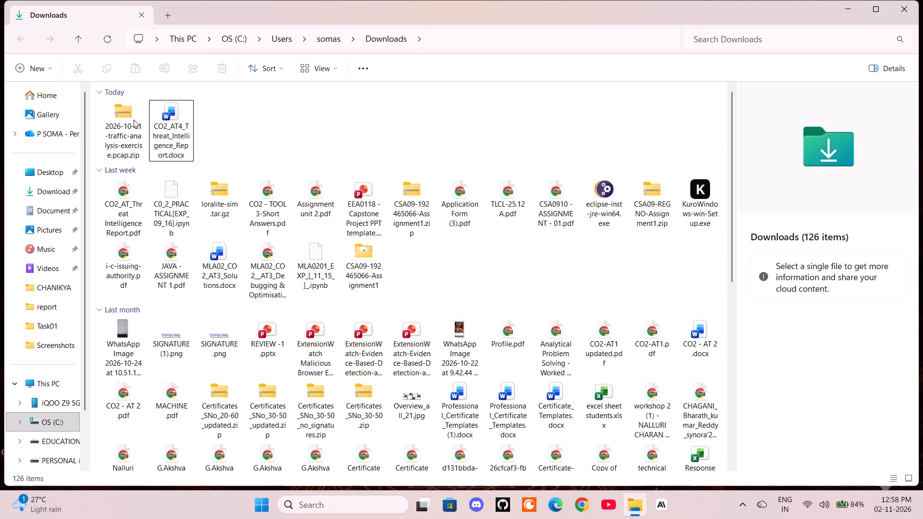
Delete the 2026-10-01-traffic-analysis-exercise.pcap.zip archive from the Downloads folder.
left_click(134, 120)
left_click(131, 118)
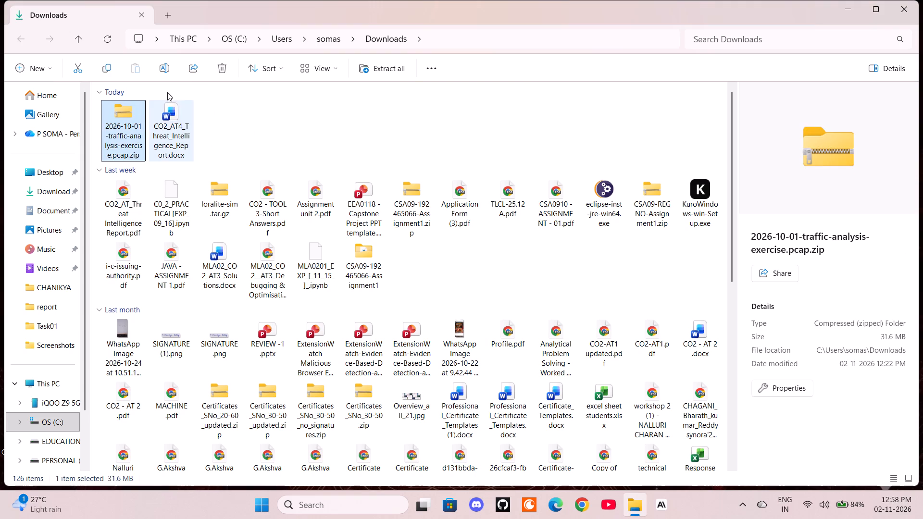
left_click(222, 68)
left_click(137, 123)
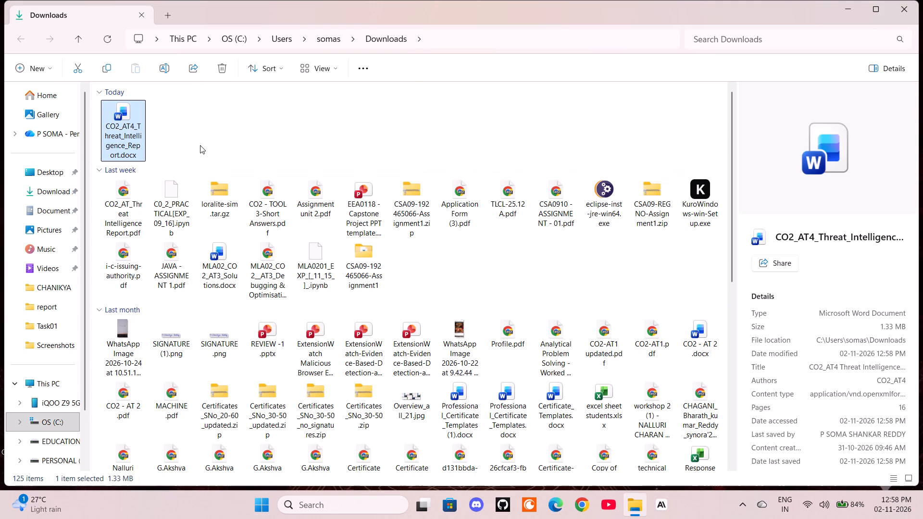
left_click(216, 126)
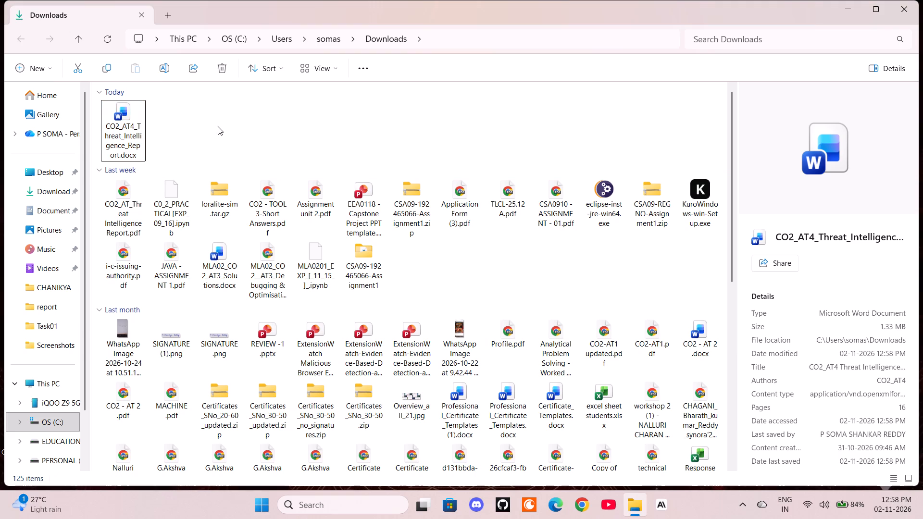
Open CO2_AT4_Threat_Intelligence_Report.docx from Downloads in Word.
double_click(131, 122)
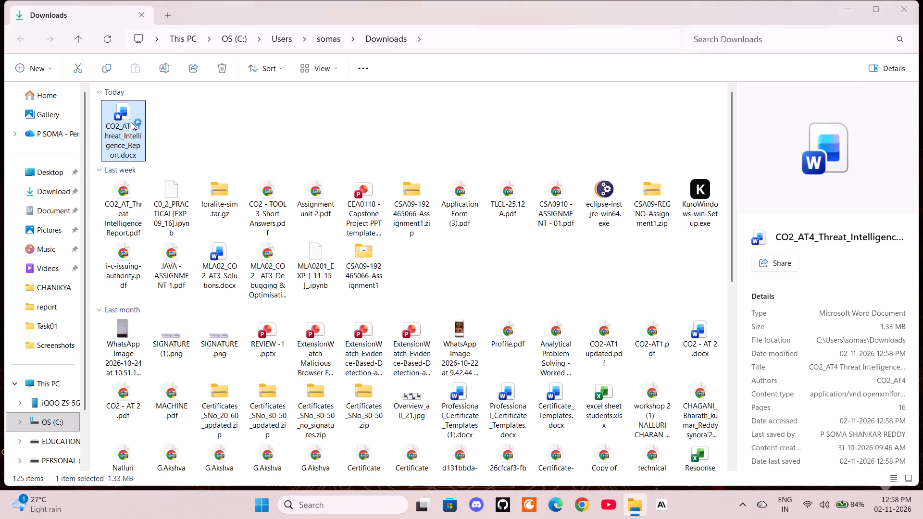
Change the day of the submission date in the cover page table to 02.
scroll(401, 345, "down", 7)
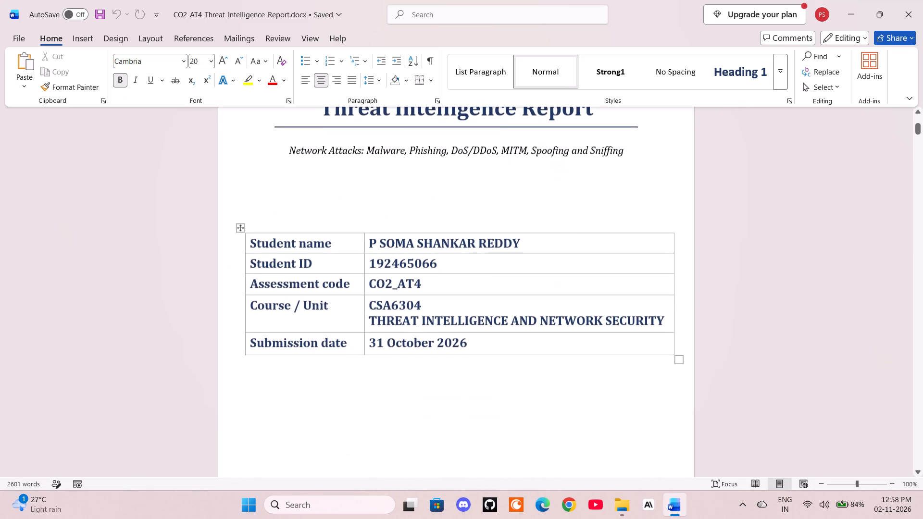
scroll(404, 346, "down", 5)
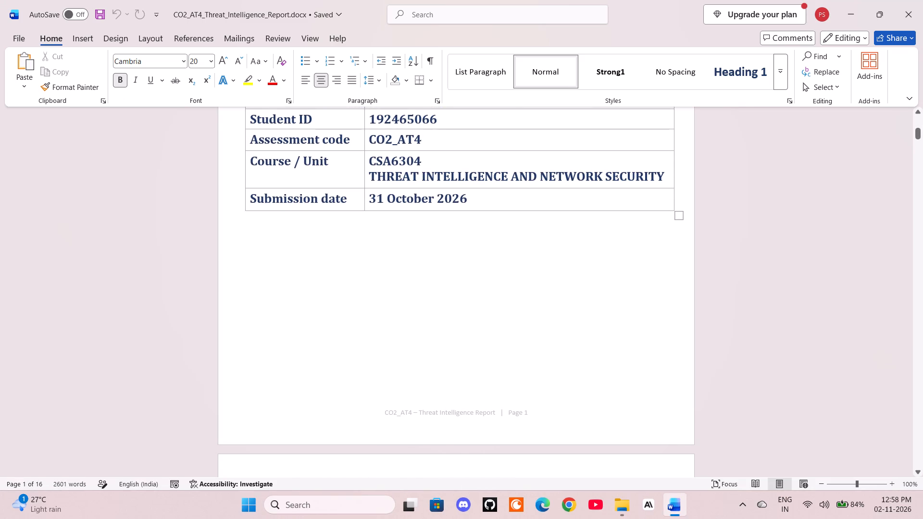
left_click_drag(381, 198, 378, 197)
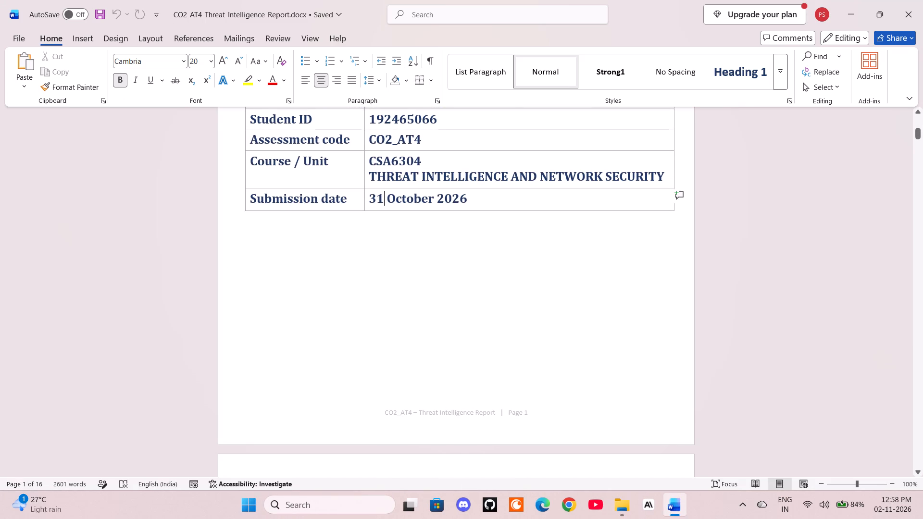
left_click_drag(378, 197, 369, 194)
type("02")
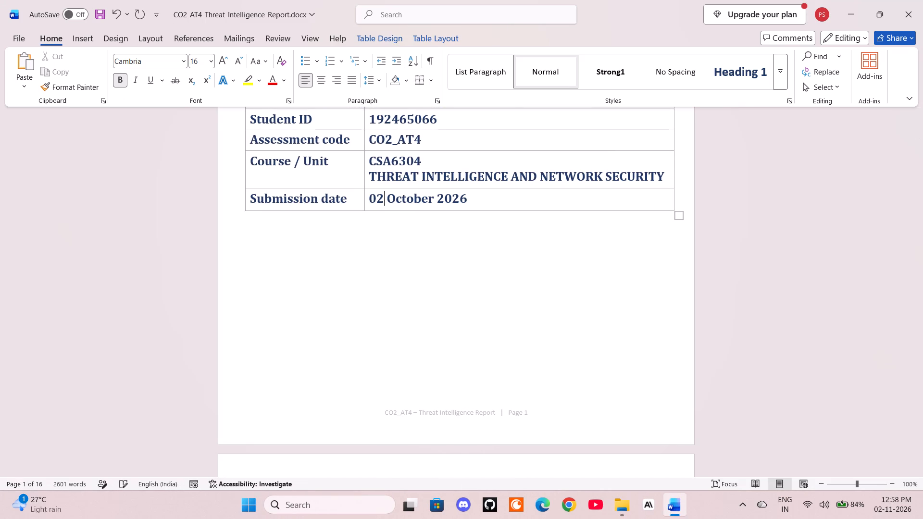
Change the month of the submission date in the cover page table to November.
left_click_drag(387, 198, 433, 203)
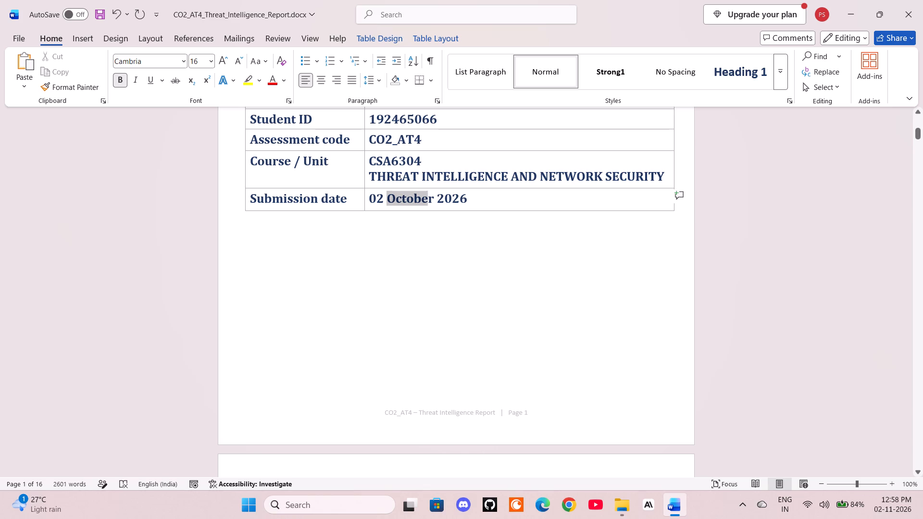
left_click_drag(433, 203, 434, 203)
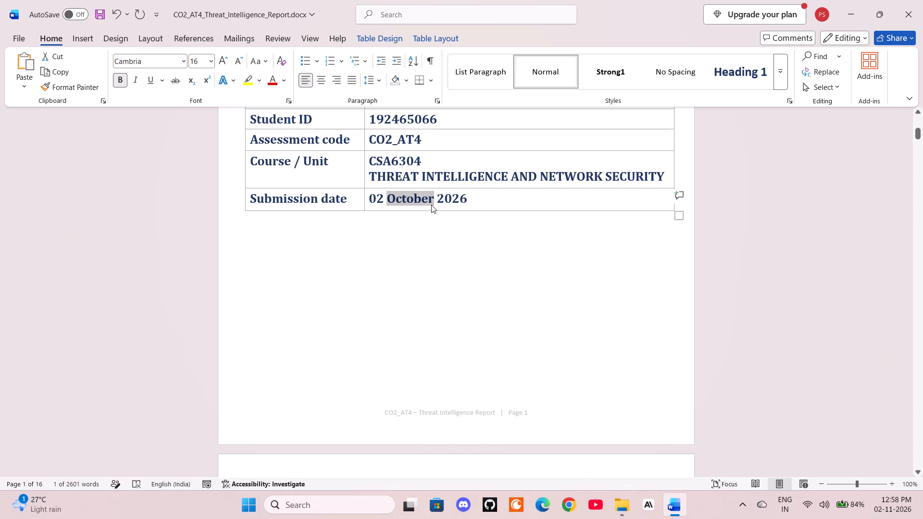
key("shift+n")
type("ov")
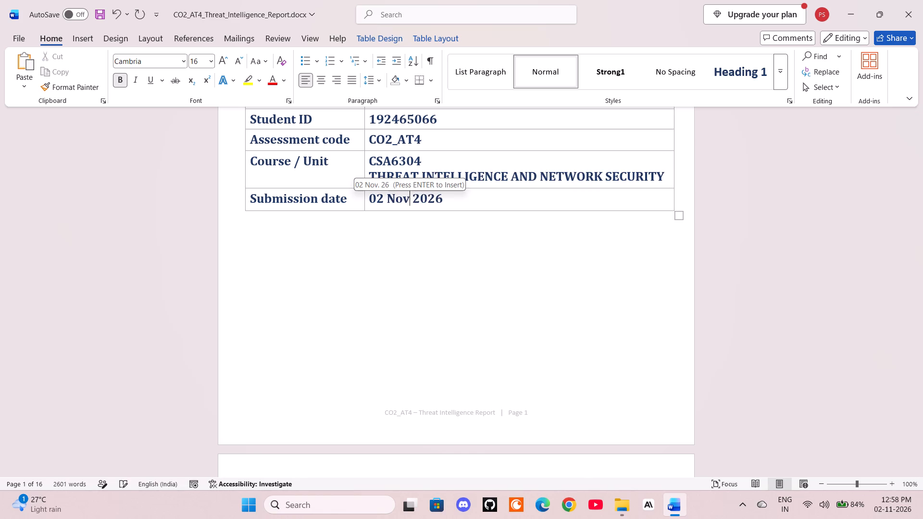
key("m")
type("ber")
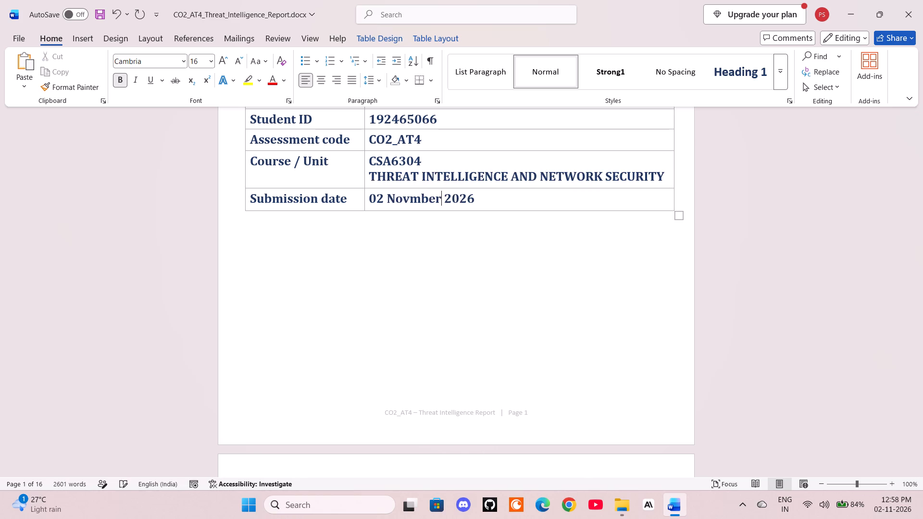
type("==")
key("BackSpace")
key("BackSpace")
key("BackSpace")
key("BackSpace")
key("BackSpace")
key("BackSpace")
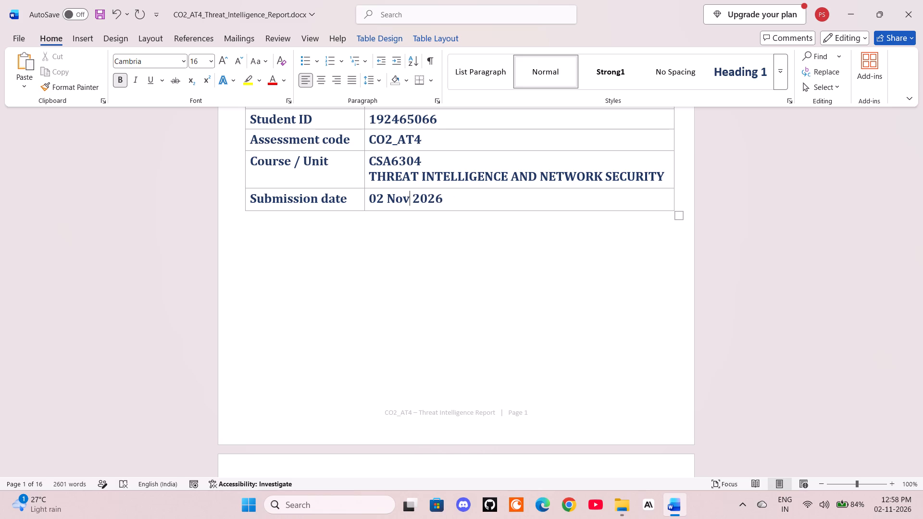
type("omber")
key("BackSpace")
key("BackSpace")
key("BackSpace")
key("BackSpace")
key("BackSpace")
type("em")
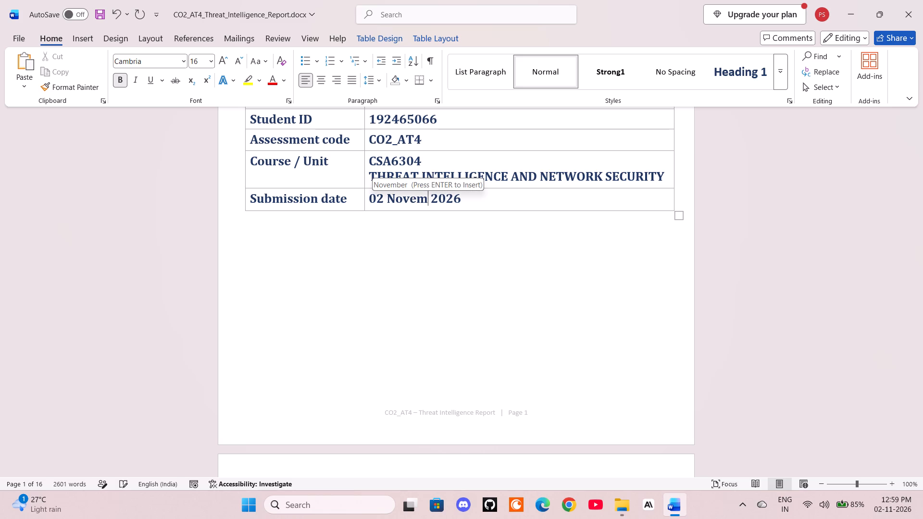
type("ber")
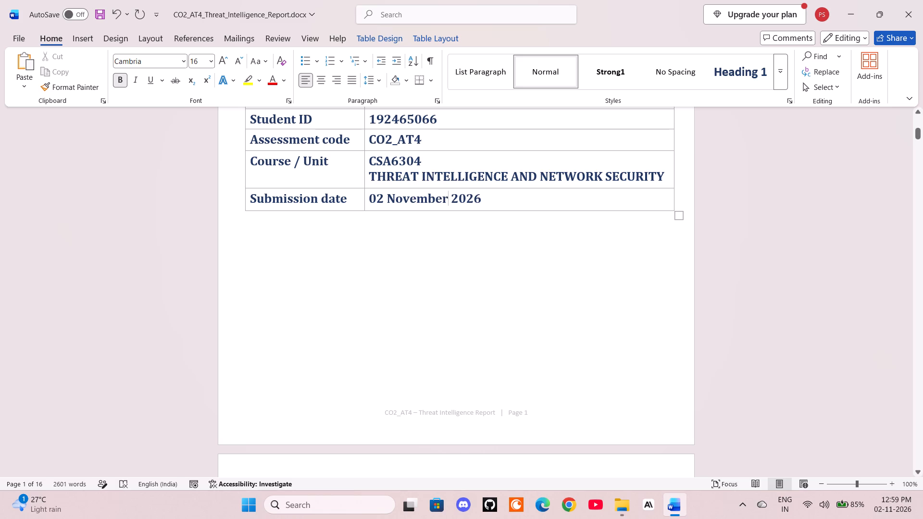
Delete the Contents heading and its otherwise blank page between the cover page and the Executive Summary.
scroll(458, 259, "up", 1)
scroll(457, 309, "up", 3)
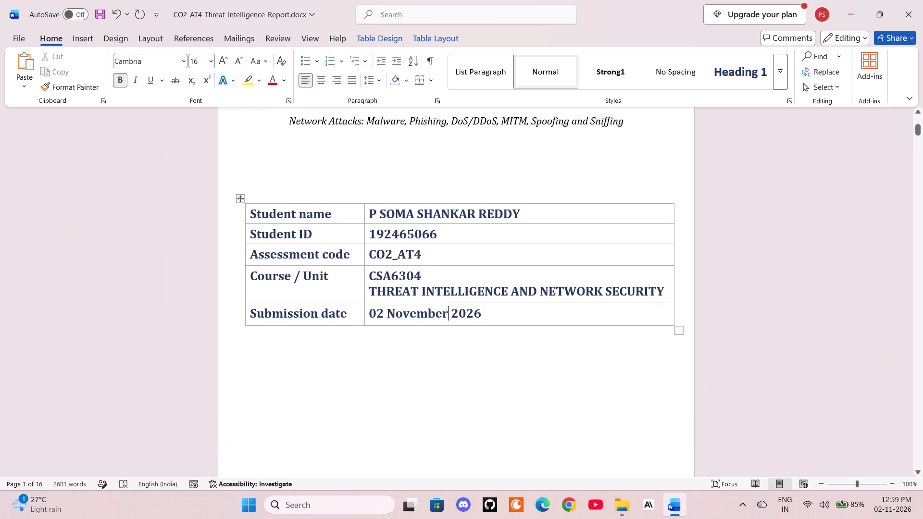
scroll(382, 323, "down", 17)
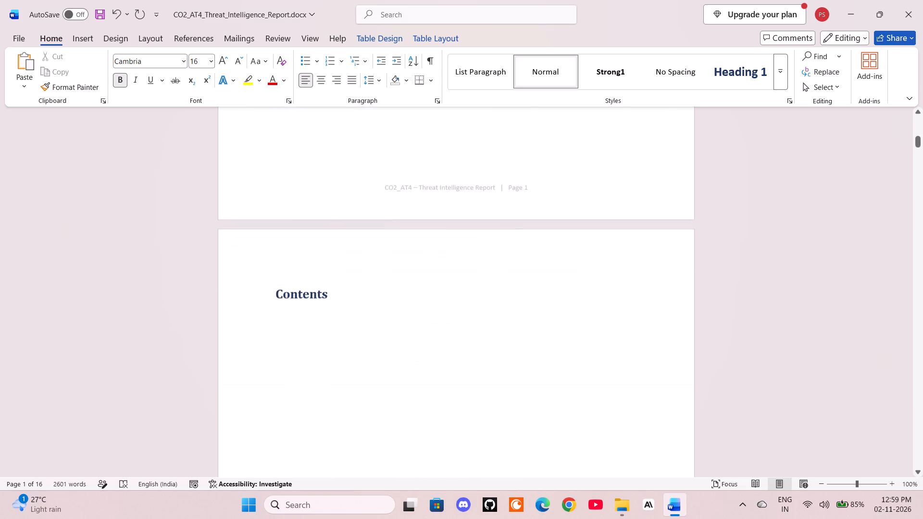
scroll(387, 354, "down", 16)
scroll(393, 349, "up", 19)
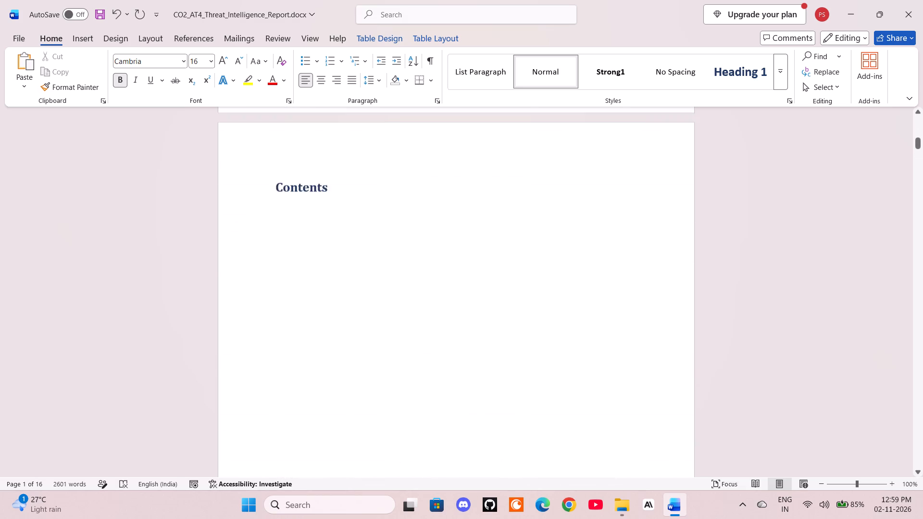
left_click_drag(433, 274, 290, 224)
key("BackSpace")
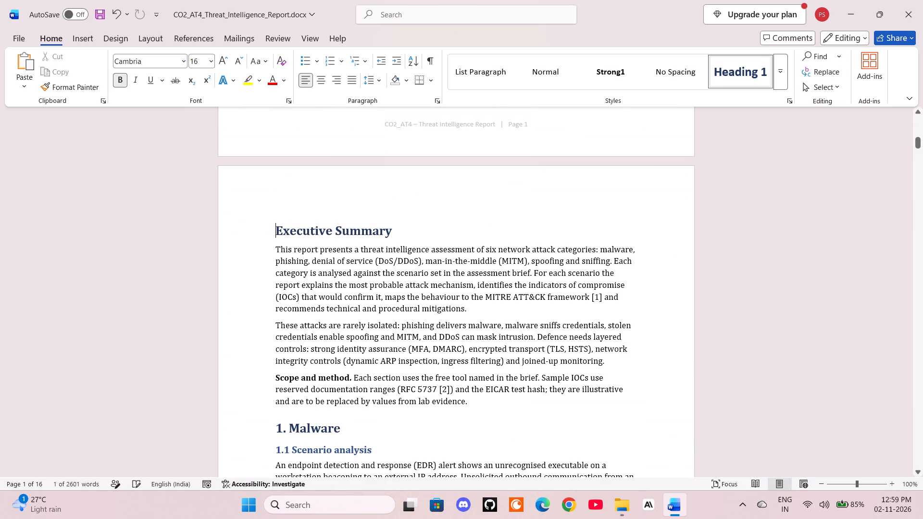
Save the report and close its Word window.
scroll(312, 262, "up", 17)
scroll(312, 268, "down", 14)
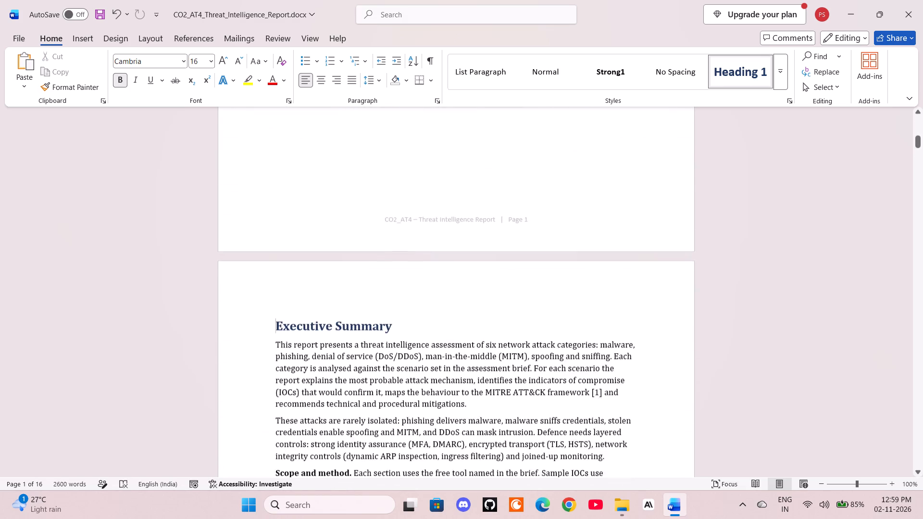
scroll(311, 273, "down", 13)
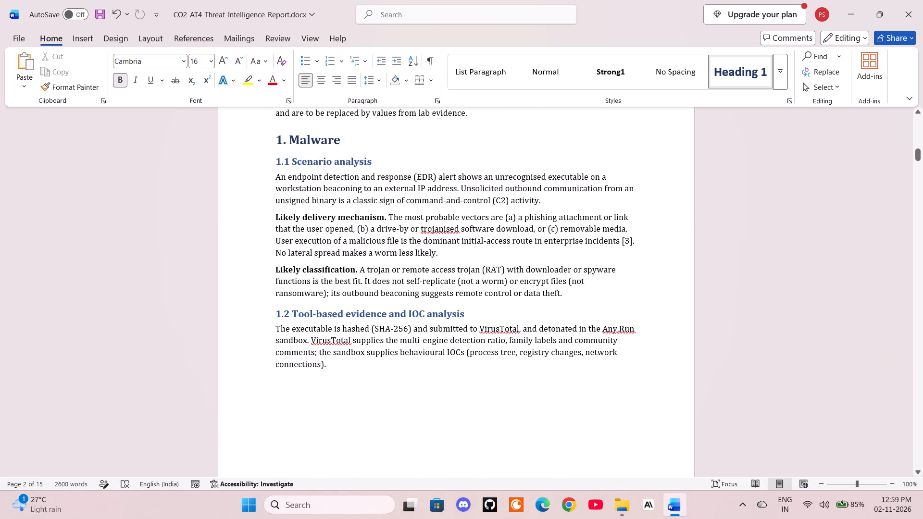
double_click(104, 11)
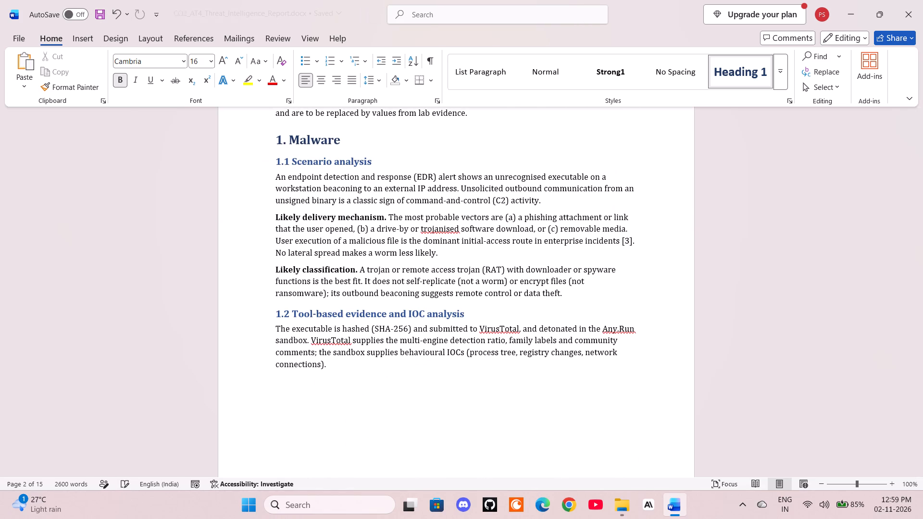
scroll(367, 162, "up", 4)
left_click(922, 0)
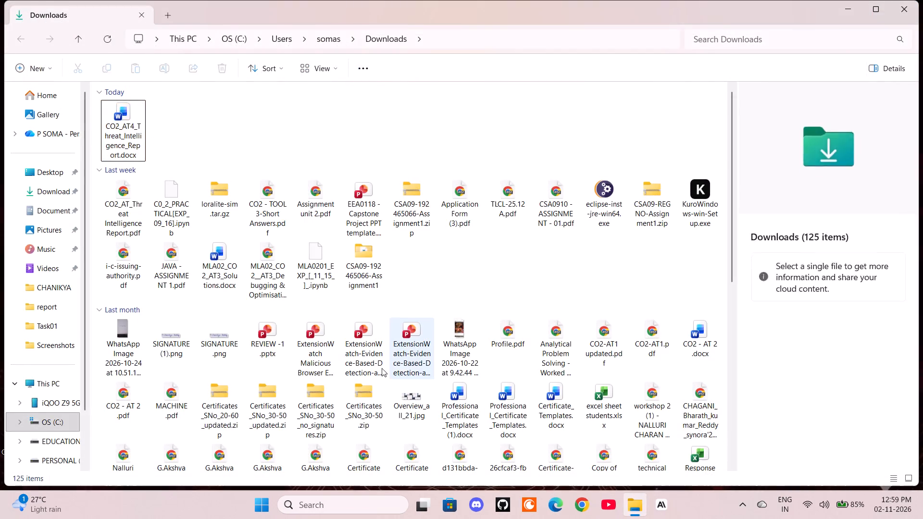
Switch to Google Classroom in Chrome and open the CO2 Threat Intelligence Report assignment in the CSA6304 class.
double_click(106, 21)
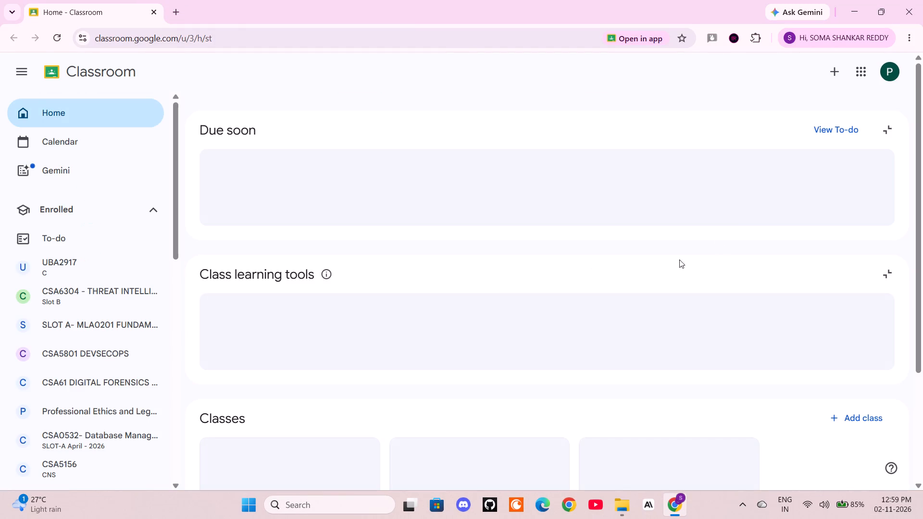
left_click(88, 296)
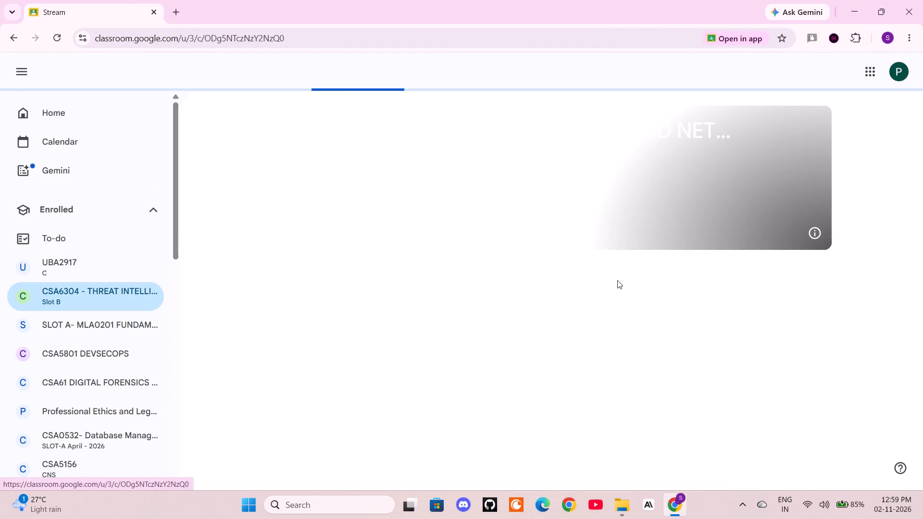
left_click(114, 293)
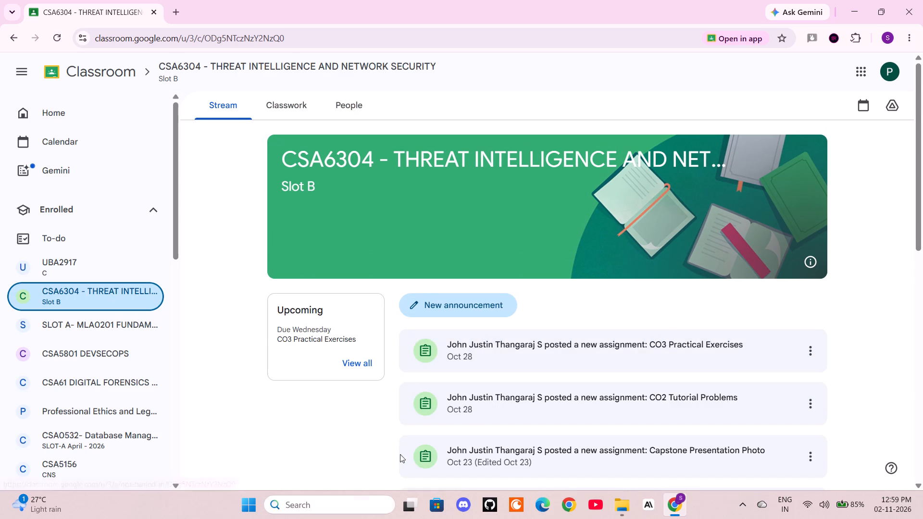
scroll(601, 401, "down", 3)
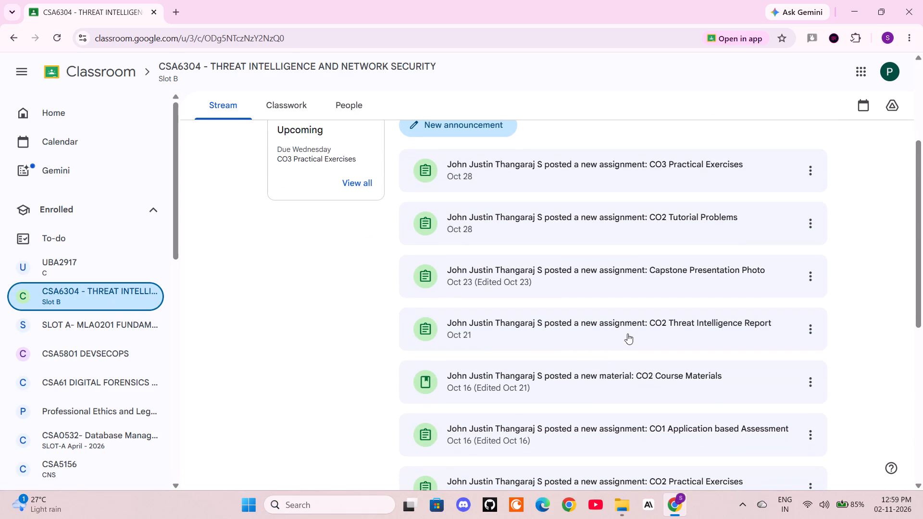
left_click(634, 330)
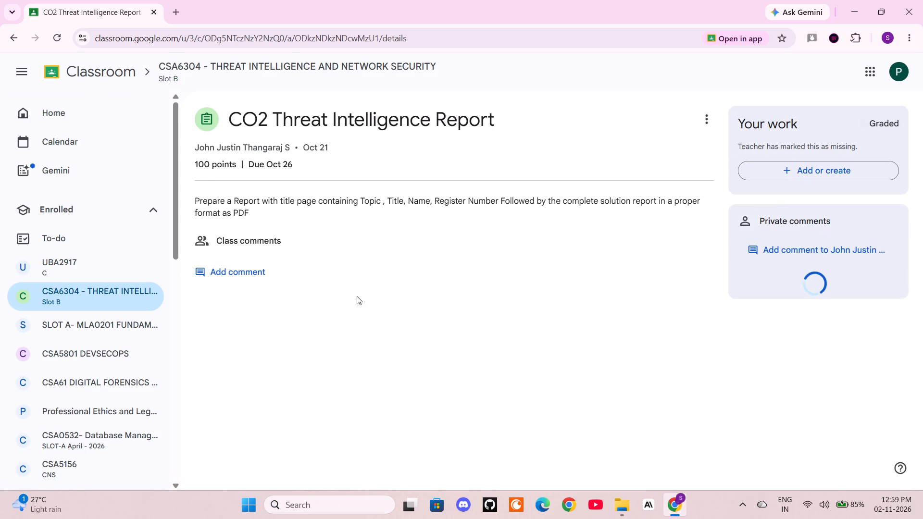
Attach CO2_AT4_Threat_Intelligence_Report.docx from the Downloads folder to the assignment as a file upload.
left_click(797, 168)
left_click(768, 261)
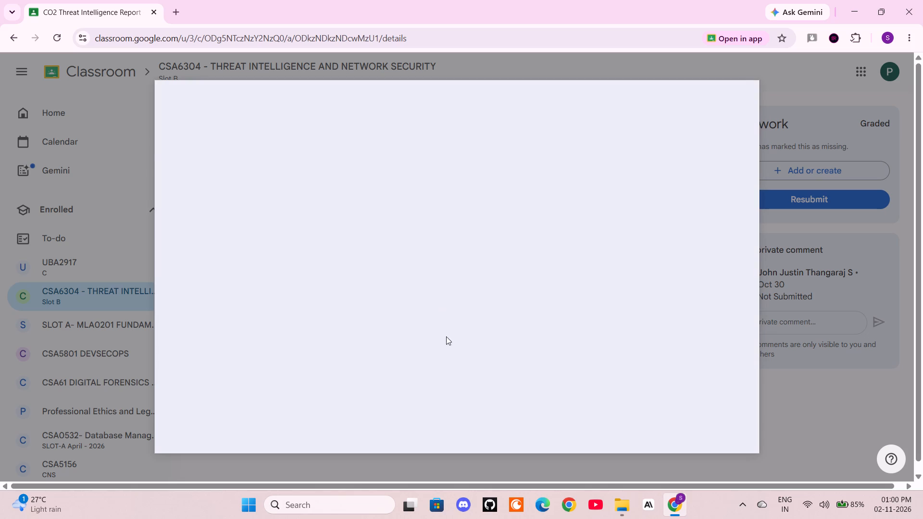
left_click(454, 322)
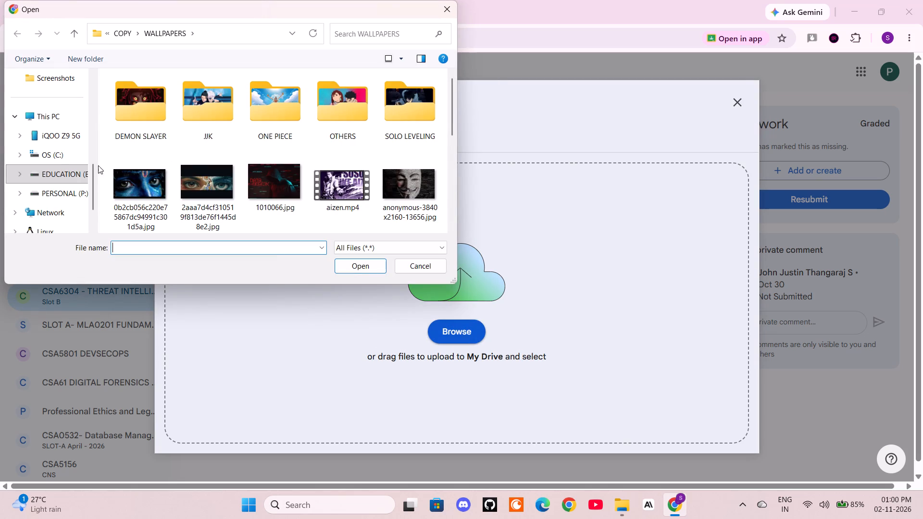
scroll(54, 152, "up", 3)
left_click(53, 108)
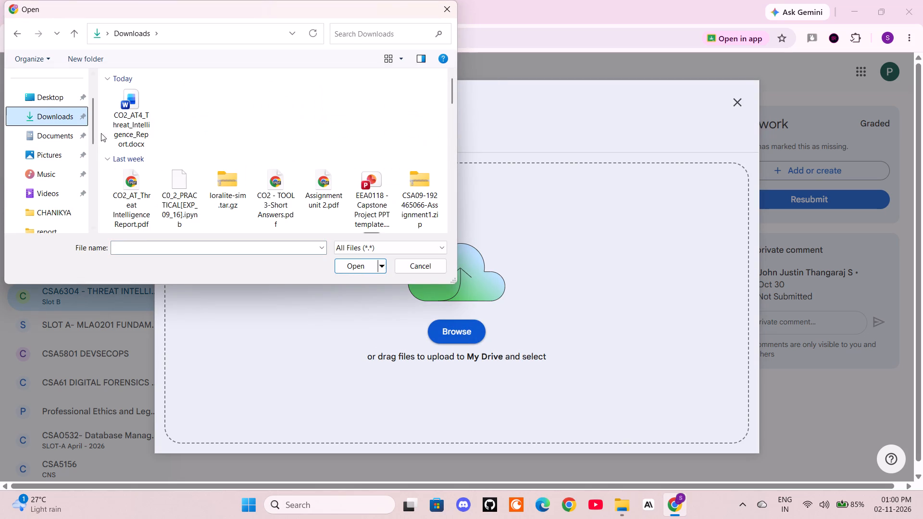
left_click_drag(124, 104, 605, 320)
left_click(444, 2)
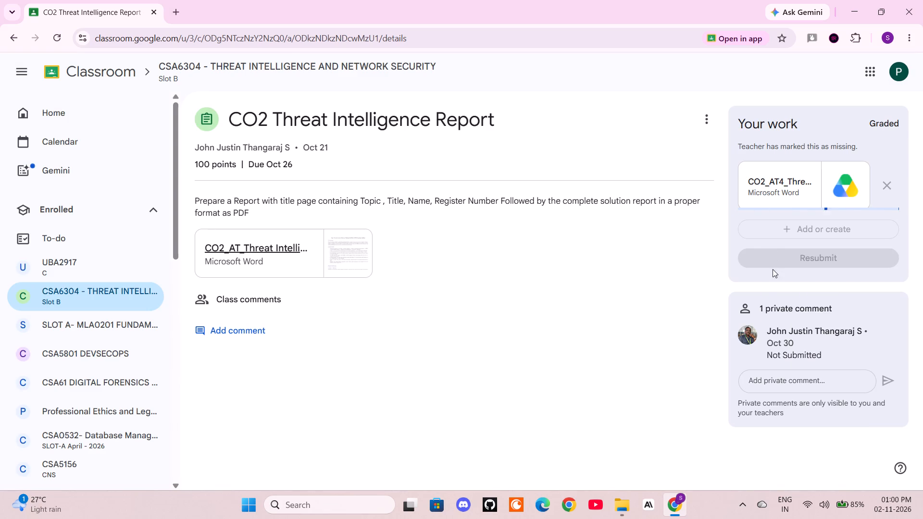
left_click(789, 373)
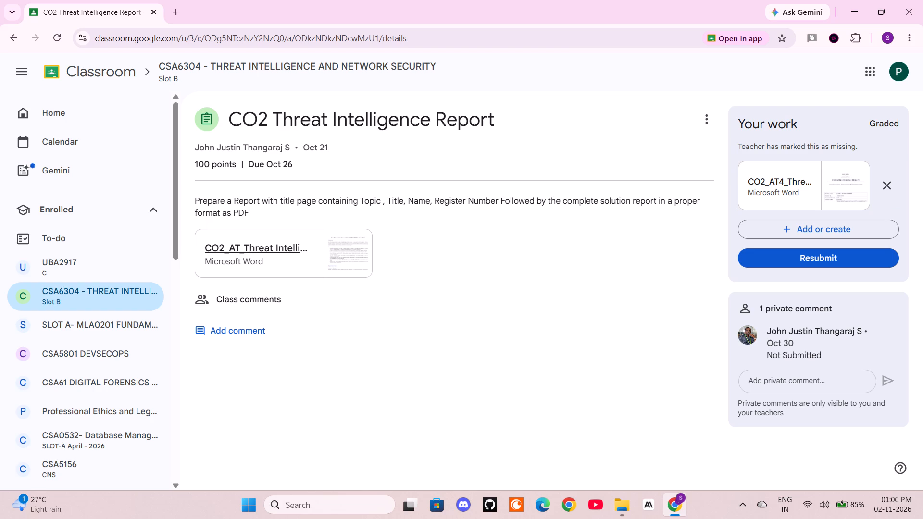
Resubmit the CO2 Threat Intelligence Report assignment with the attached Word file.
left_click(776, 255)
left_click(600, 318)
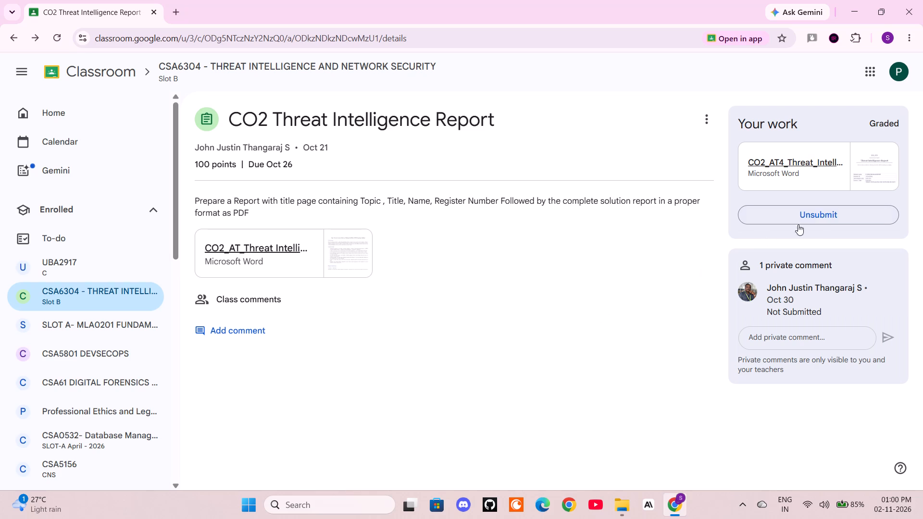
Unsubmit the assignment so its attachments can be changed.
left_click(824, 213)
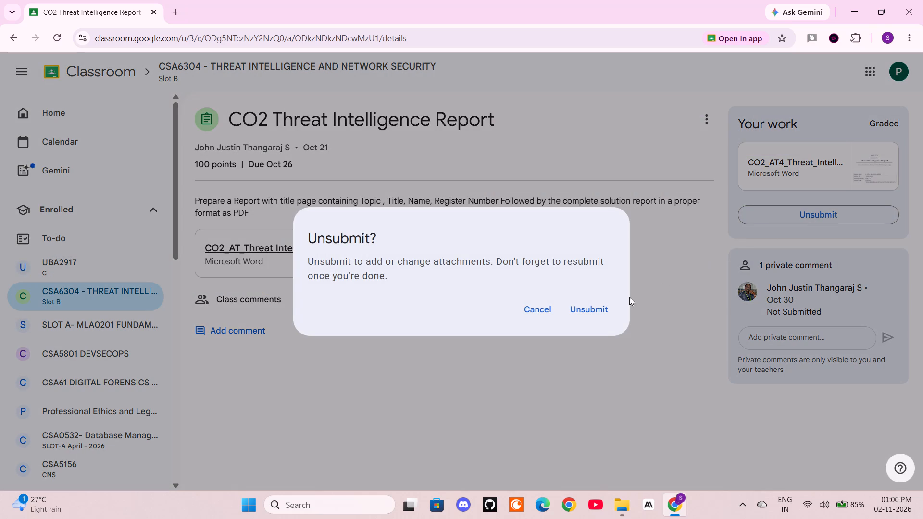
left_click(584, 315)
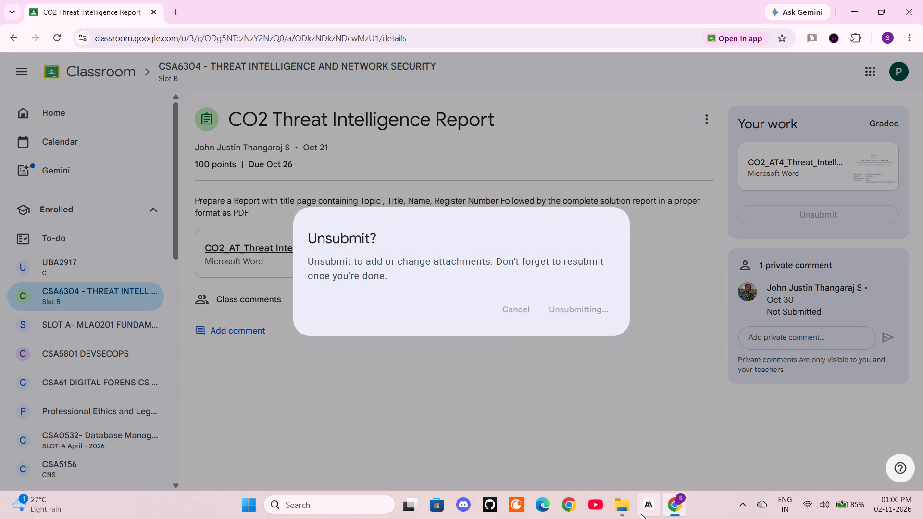
Switch to the Downloads folder in File Explorer and open CO2_AT4_Threat_Intelligence_Report.docx in Word.
left_click(624, 507)
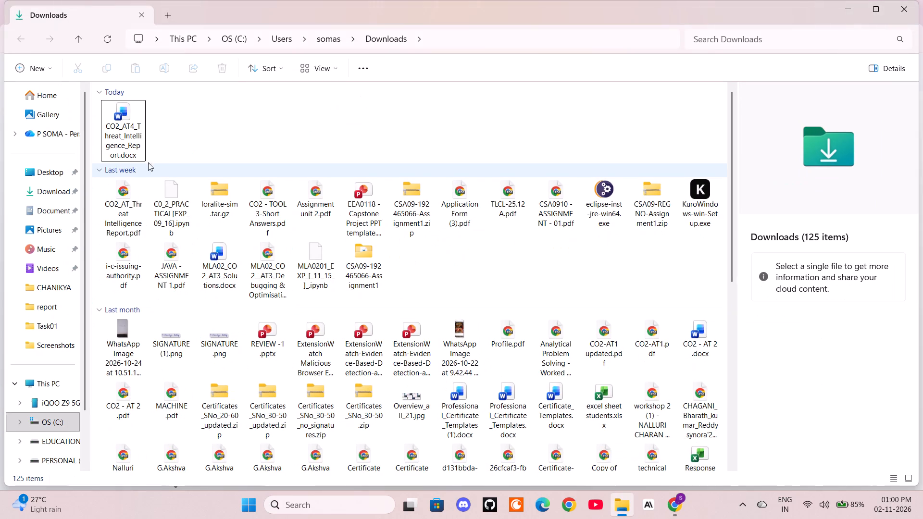
left_click(125, 134)
left_click(125, 132)
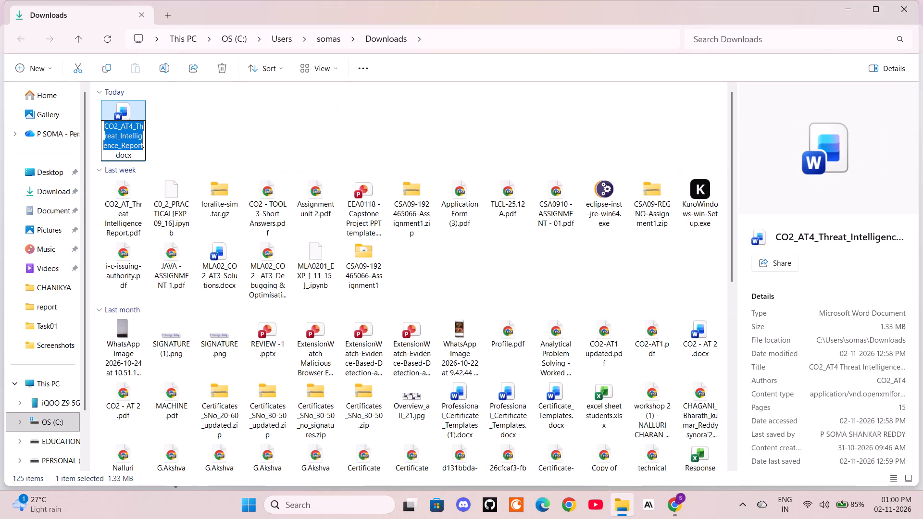
double_click(137, 121)
double_click(137, 109)
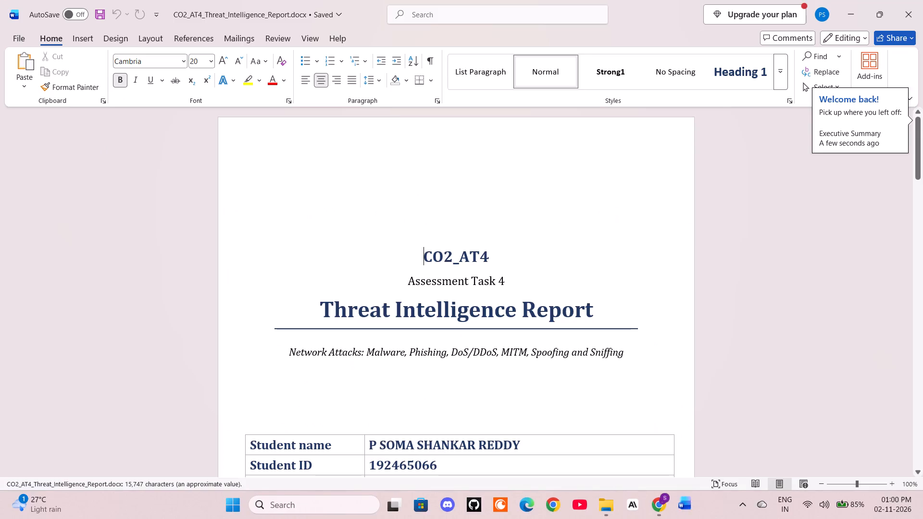
Print the report to a PDF file named "CO2 - AT4 - THREAT INTELLIGENCE" in the Downloads folder.
left_click(22, 38)
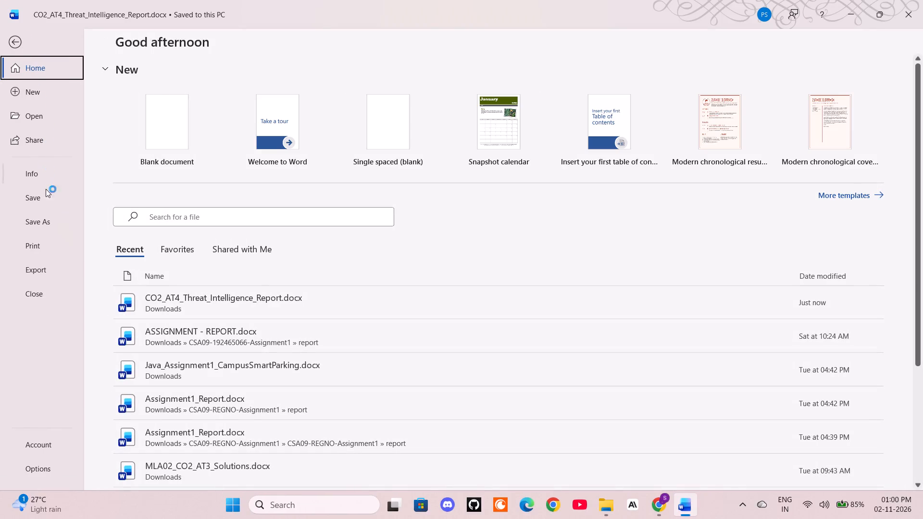
left_click(41, 219)
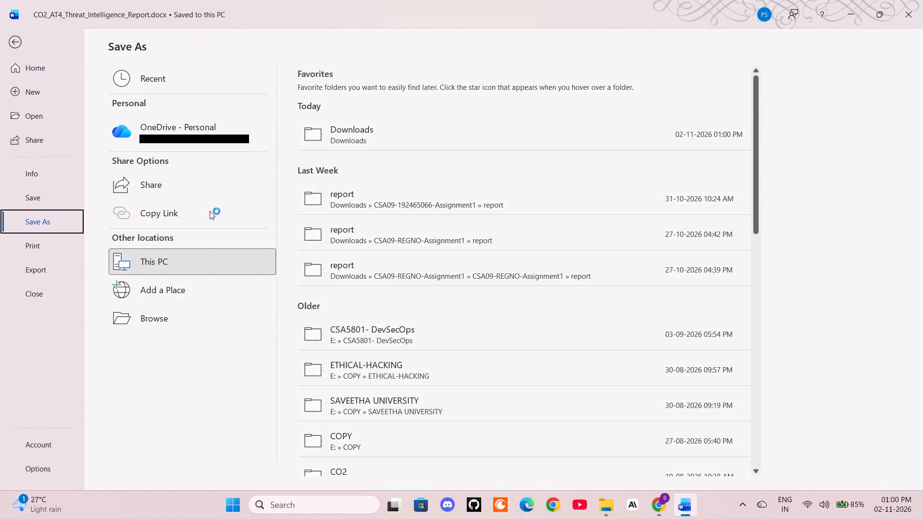
left_click(41, 244)
left_click(131, 89)
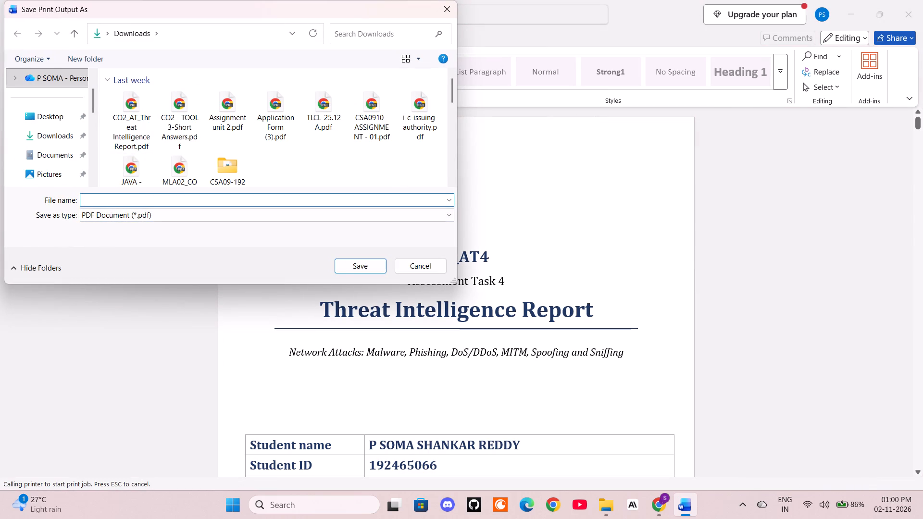
key("x")
key("Delete")
key("BackSpace")
type("CO")
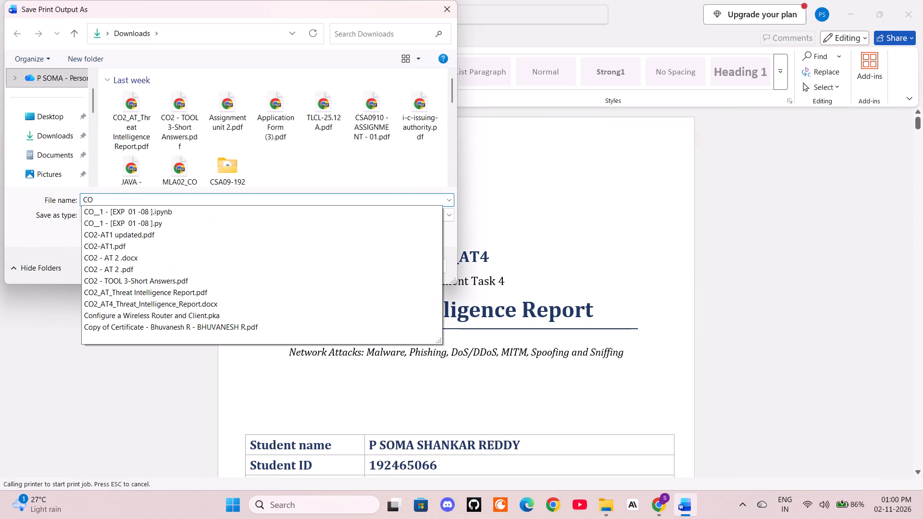
type("2")
key("space")
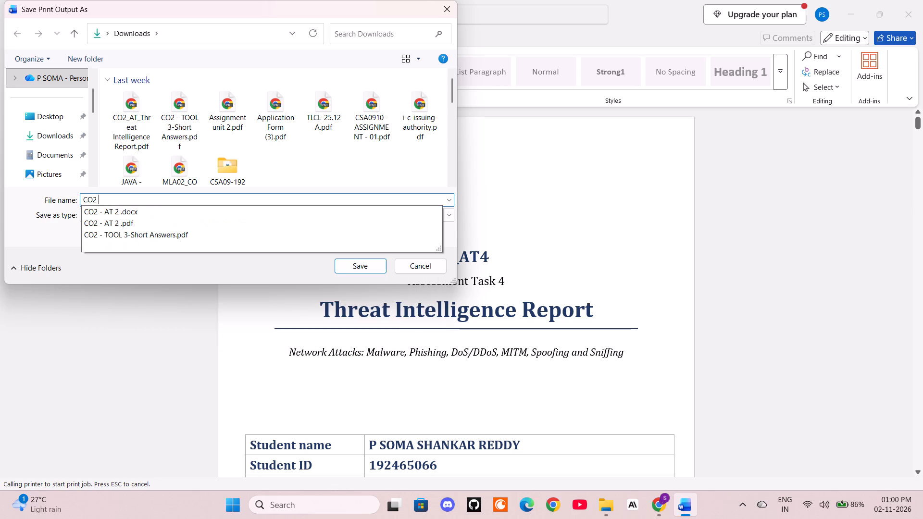
type("- AT4")
key("space")
type("-")
key("space")
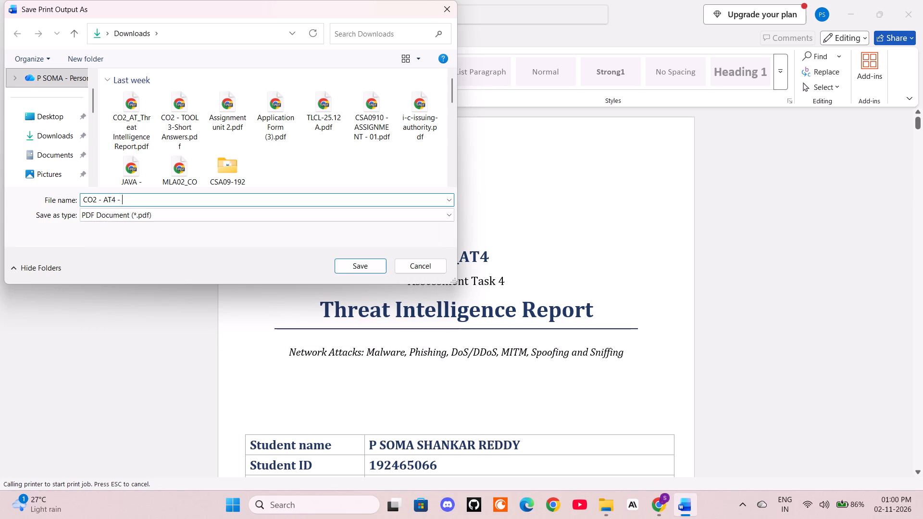
type("THREAT INTELLI")
type("GENCCE")
key("BackSpace")
key("BackSpace")
key("c")
key("BackSpace")
key("e")
left_click(358, 268)
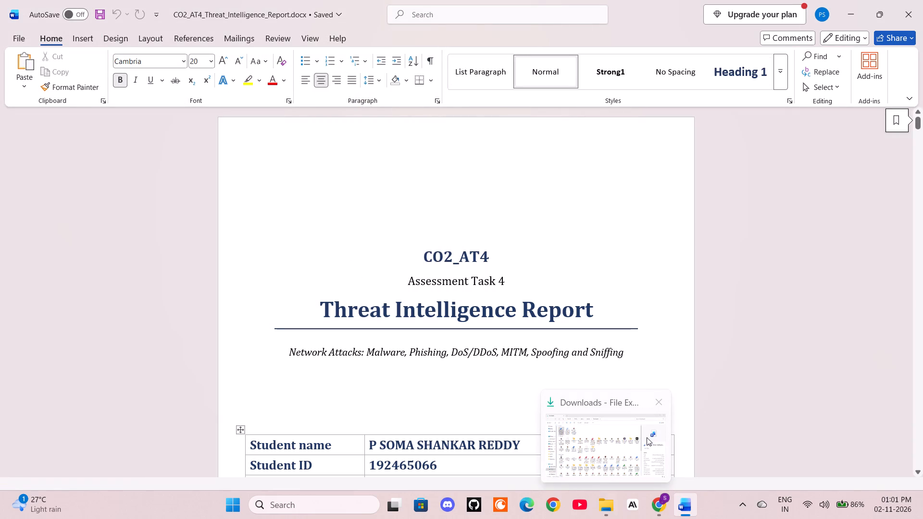
Switch back to the Classroom assignment in Chrome and upload CO2 - AT4 - THREAT INTELLIGENCE.pdf from Downloads as an attachment.
left_click(657, 506)
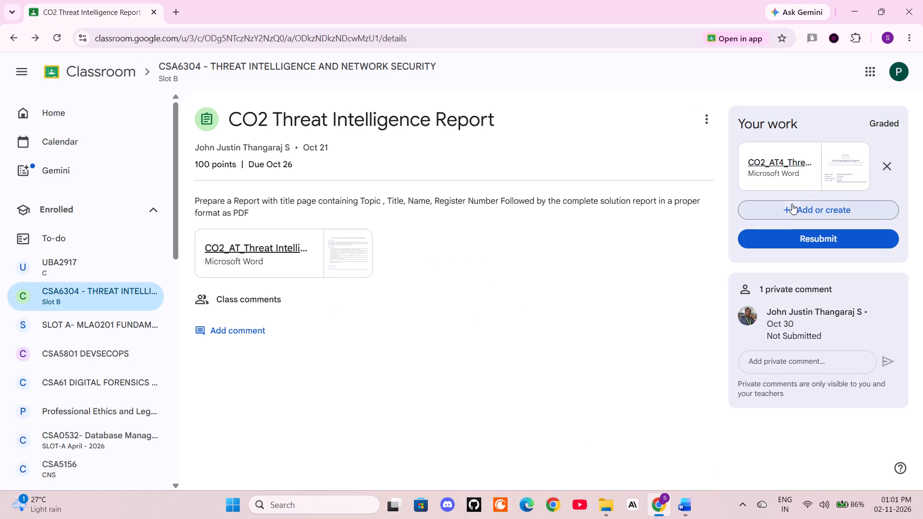
left_click(779, 238)
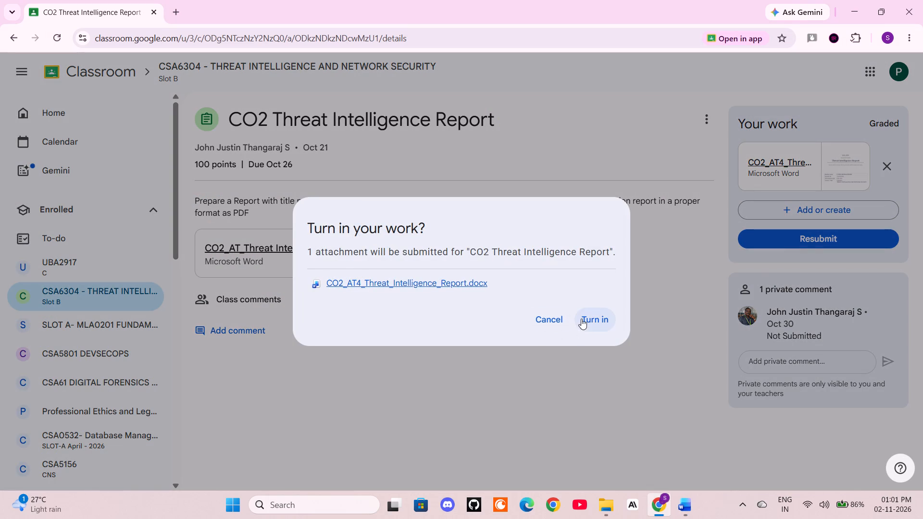
left_click(547, 320)
left_click(789, 204)
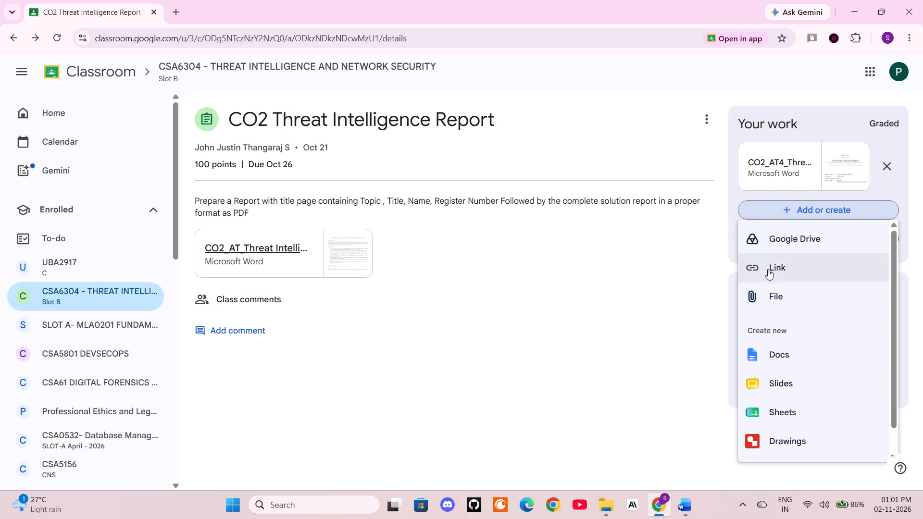
left_click(762, 295)
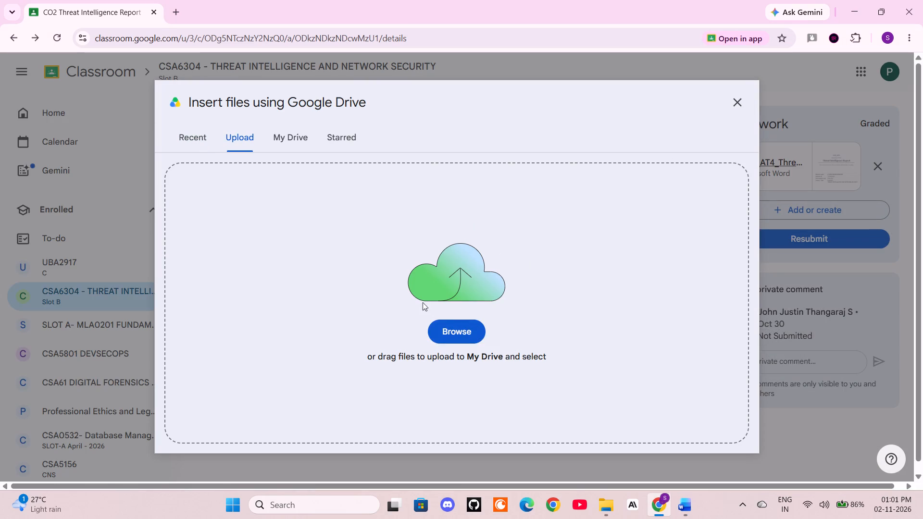
left_click(443, 329)
scroll(34, 166, "up", 4)
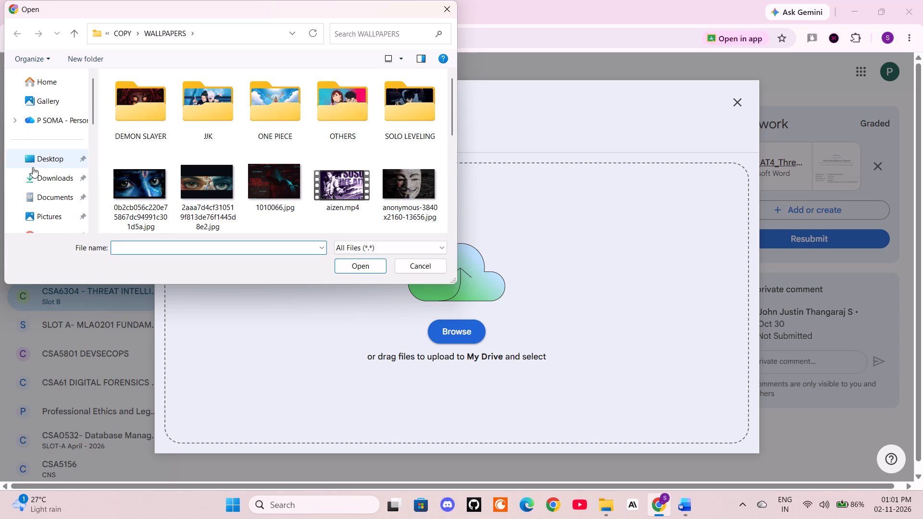
left_click(37, 175)
left_click_drag(135, 104, 567, 280)
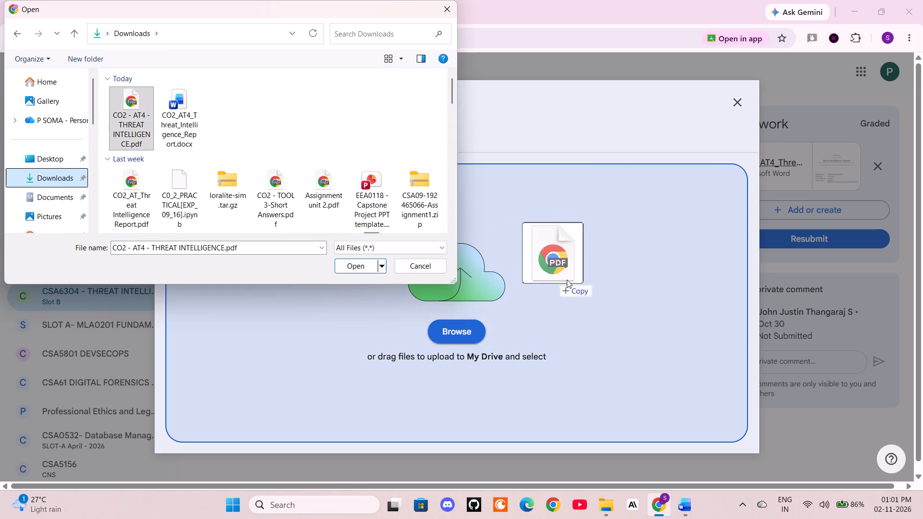
left_click_drag(567, 280, 572, 281)
left_click(447, 8)
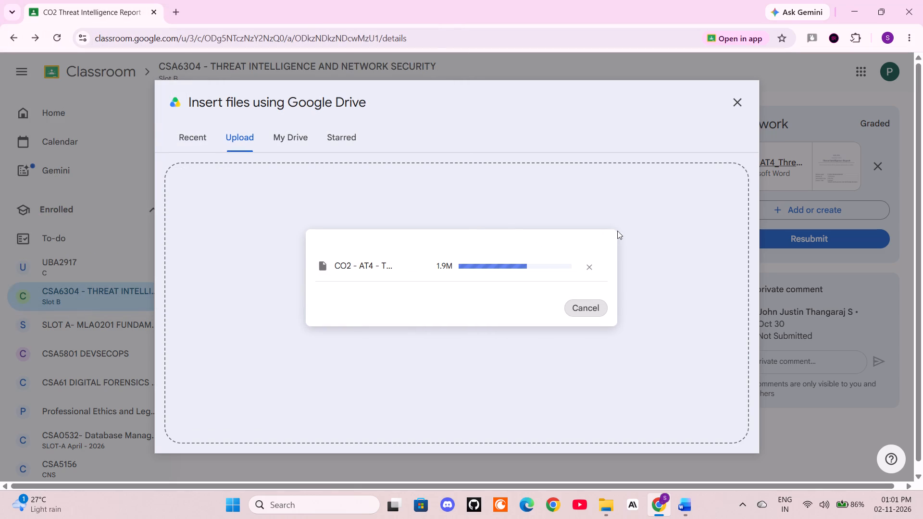